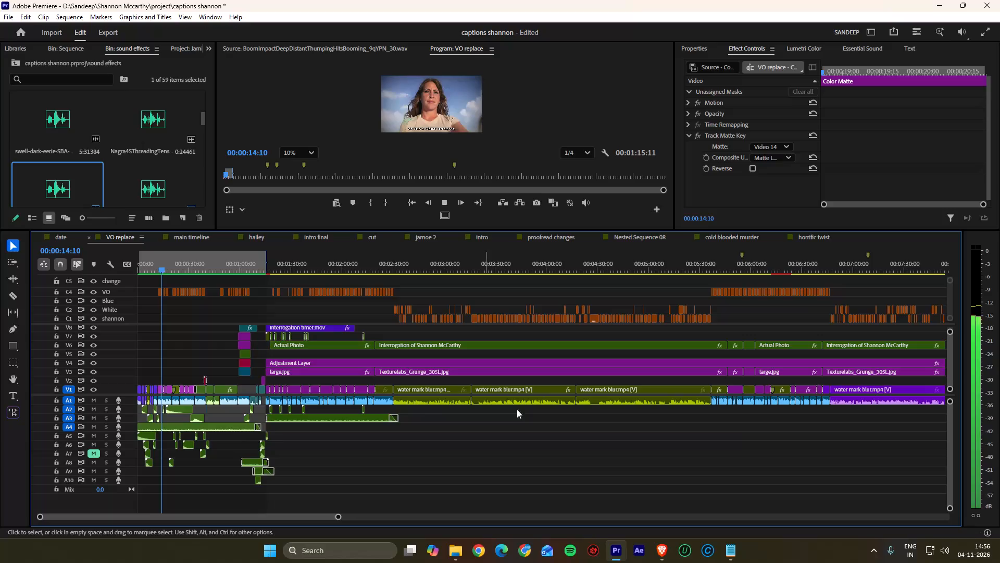
Raise the clip volume of the atlasaudio-true-crime music clip on A4 to 0.0 dB.
{"action": "left_click", "coordinate": [233, 427]}
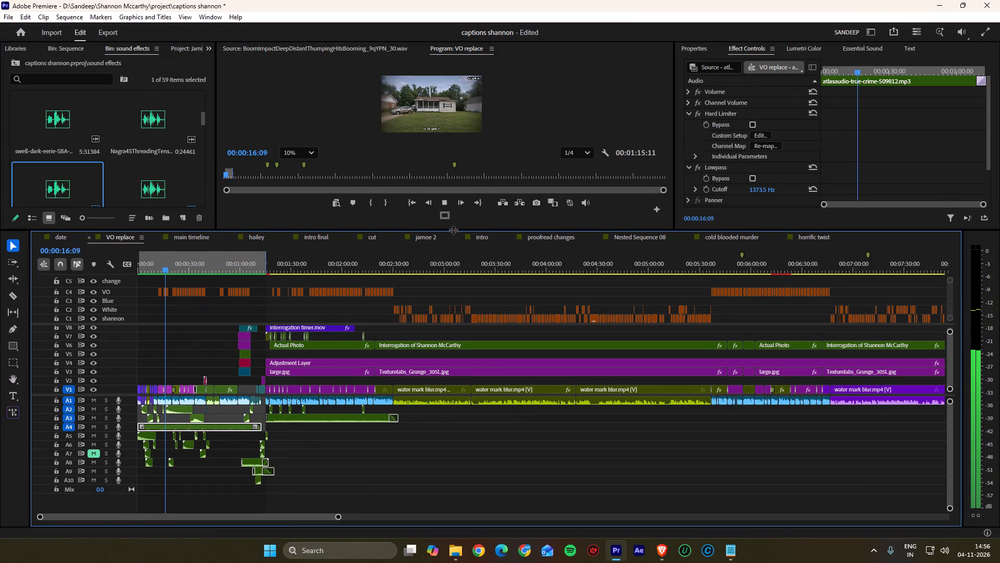
{"action": "left_click_drag", "start_coordinate": [453, 230], "coordinate": [455, 297]}
{"action": "left_click", "coordinate": [851, 52]}
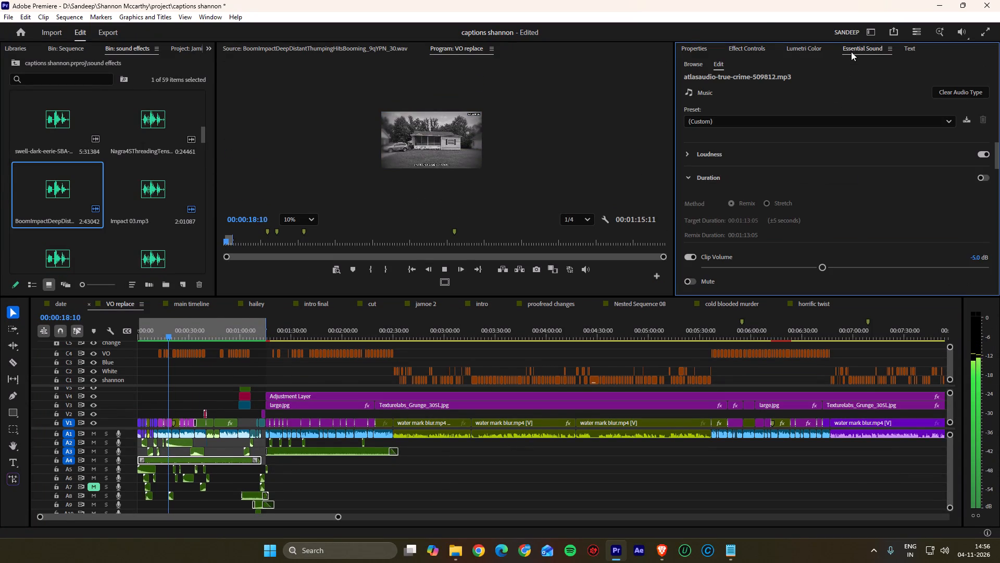
{"action": "left_click_drag", "start_coordinate": [981, 258], "coordinate": [976, 259]}
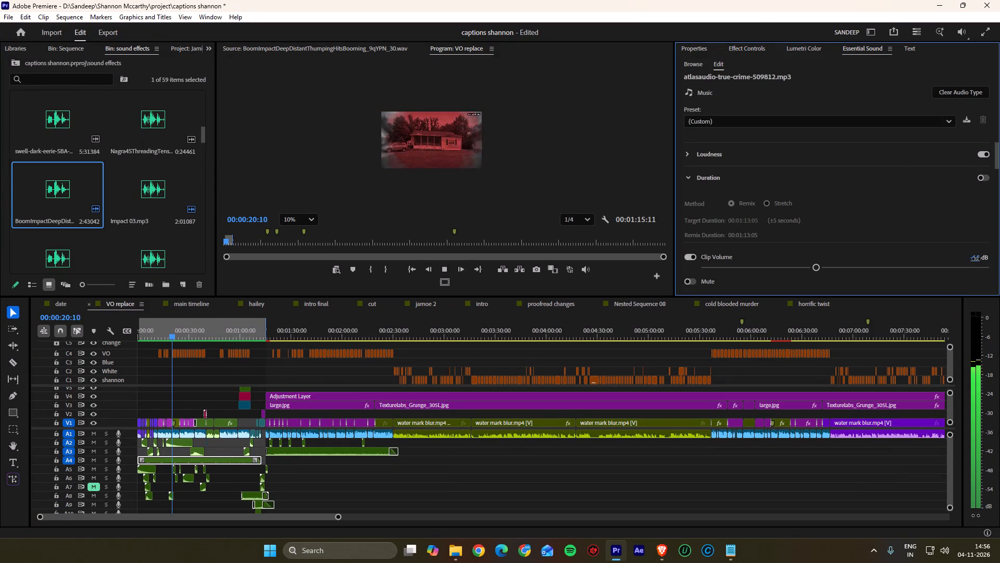
{"action": "left_click_drag", "start_coordinate": [976, 259], "coordinate": [992, 259]}
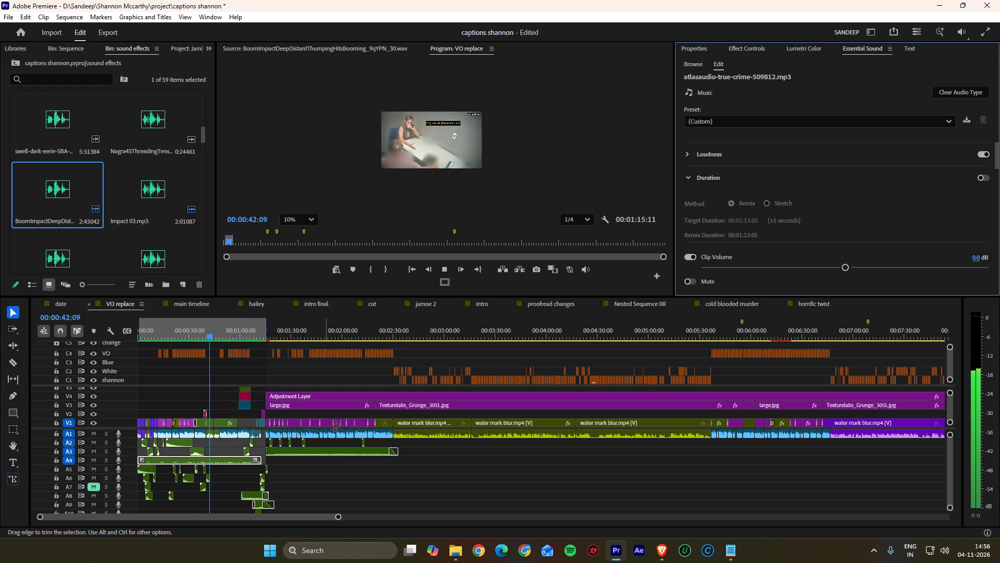
Review the intro playback through the interrogation footage up to the four-way split screen at about 00:01:02.
{"action": "scroll", "coordinate": [181, 413], "scroll_direction": "up", "scroll_amount": 16, "text": "alt"}
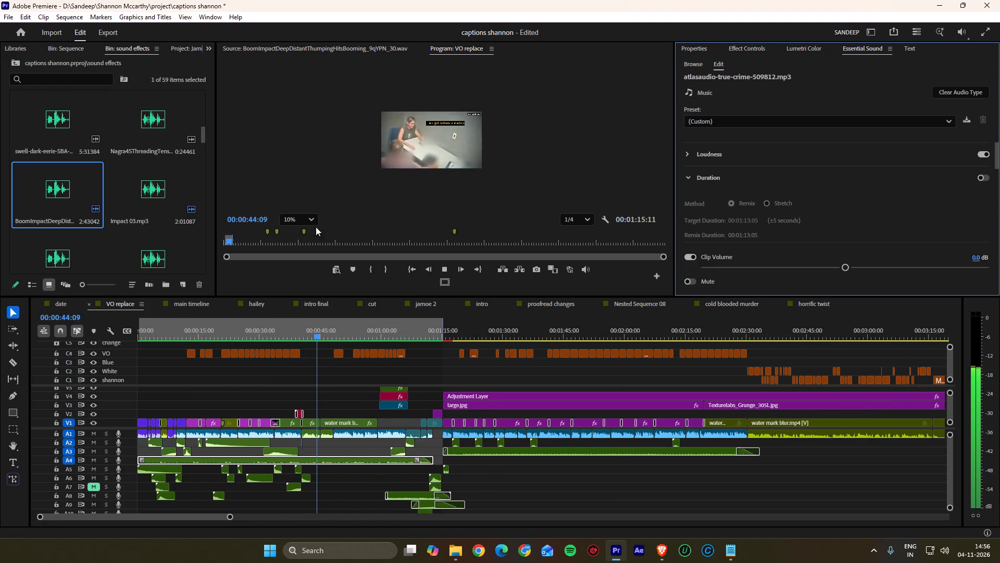
{"action": "scroll", "coordinate": [427, 121], "scroll_direction": "up", "scroll_amount": 12}
{"action": "scroll", "coordinate": [420, 123], "scroll_direction": "down", "scroll_amount": 4}
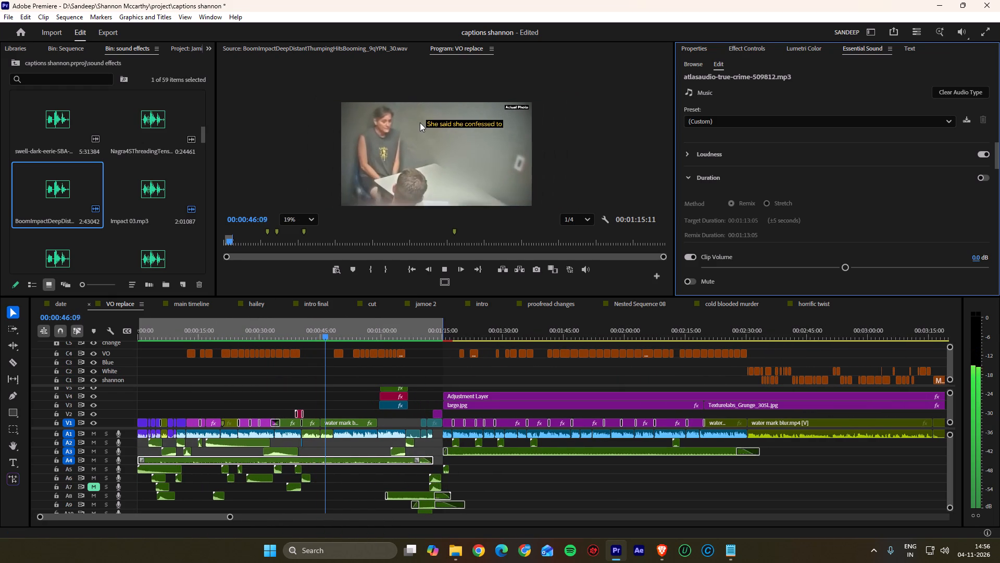
{"action": "middle_click_drag", "start_coordinate": [430, 141], "coordinate": [429, 127]}
{"action": "middle_click", "coordinate": [429, 127]}
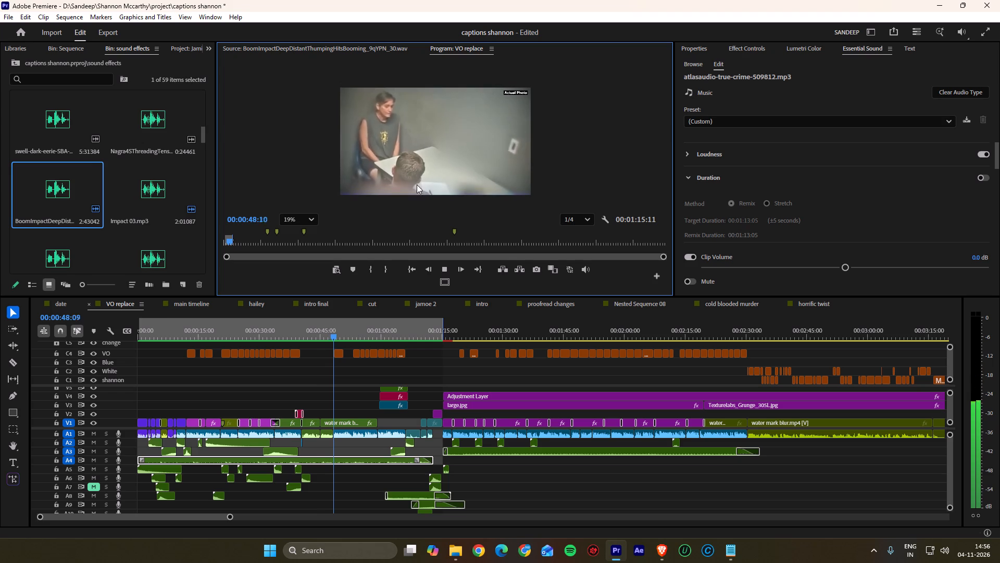
{"action": "middle_click", "coordinate": [418, 147]}
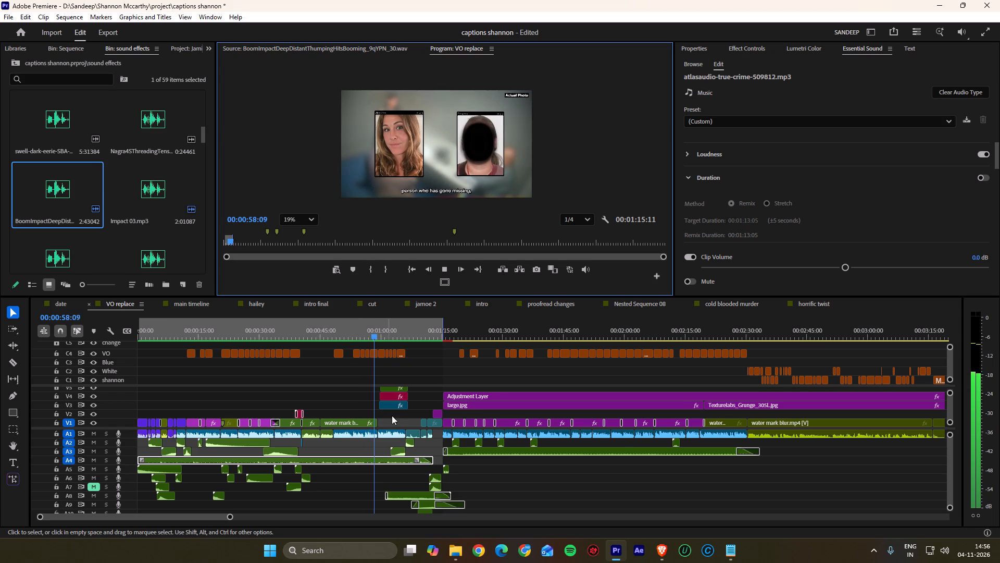
{"action": "scroll", "coordinate": [410, 416], "scroll_direction": "down", "scroll_amount": 1, "text": "alt"}
{"action": "scroll", "coordinate": [317, 403], "scroll_direction": "up", "scroll_amount": 5, "text": "alt"}
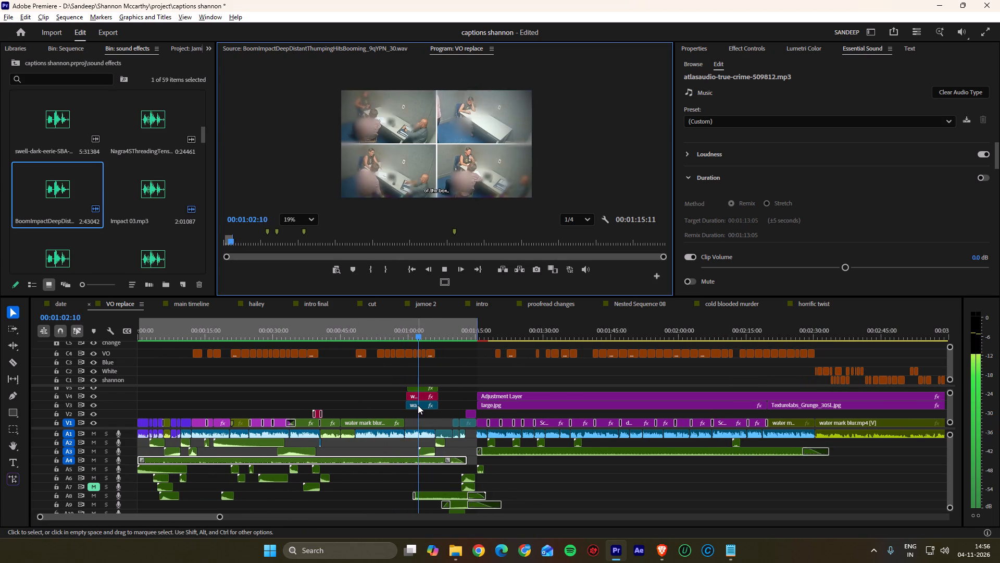
{"action": "scroll", "coordinate": [418, 403], "scroll_direction": "up", "scroll_amount": 3, "text": "alt"}
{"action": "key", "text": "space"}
{"action": "scroll", "coordinate": [420, 398], "scroll_direction": "up", "scroll_amount": 9, "text": "alt"}
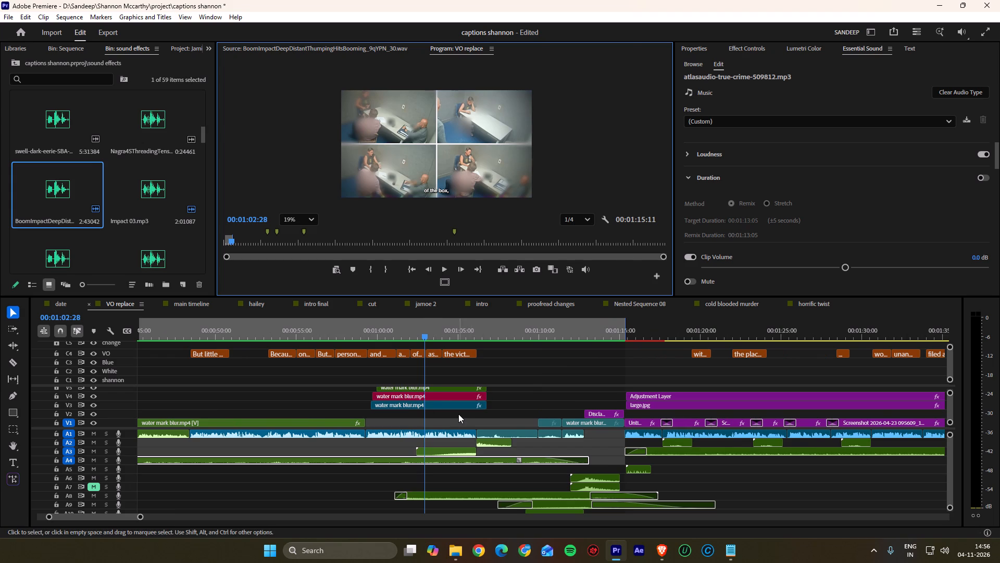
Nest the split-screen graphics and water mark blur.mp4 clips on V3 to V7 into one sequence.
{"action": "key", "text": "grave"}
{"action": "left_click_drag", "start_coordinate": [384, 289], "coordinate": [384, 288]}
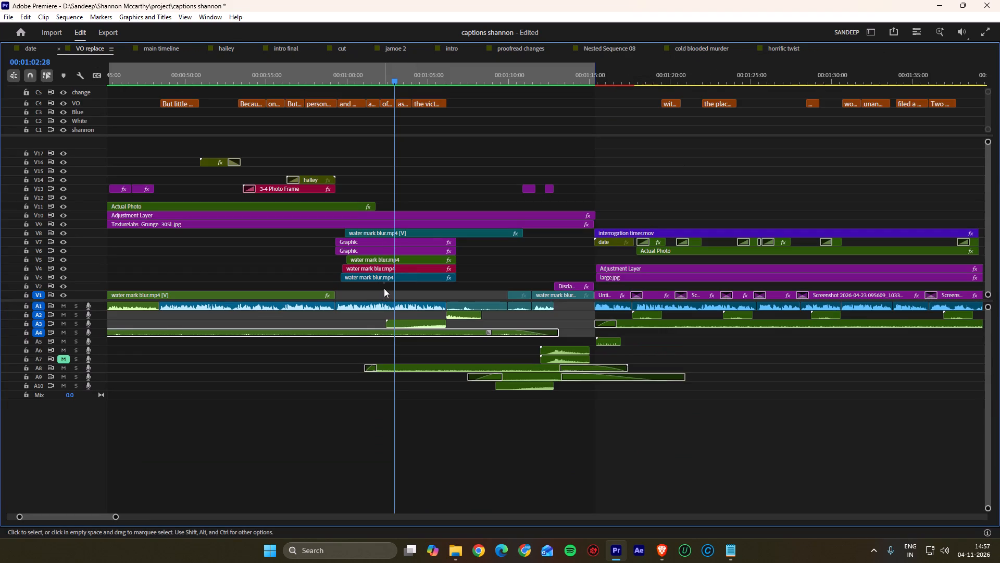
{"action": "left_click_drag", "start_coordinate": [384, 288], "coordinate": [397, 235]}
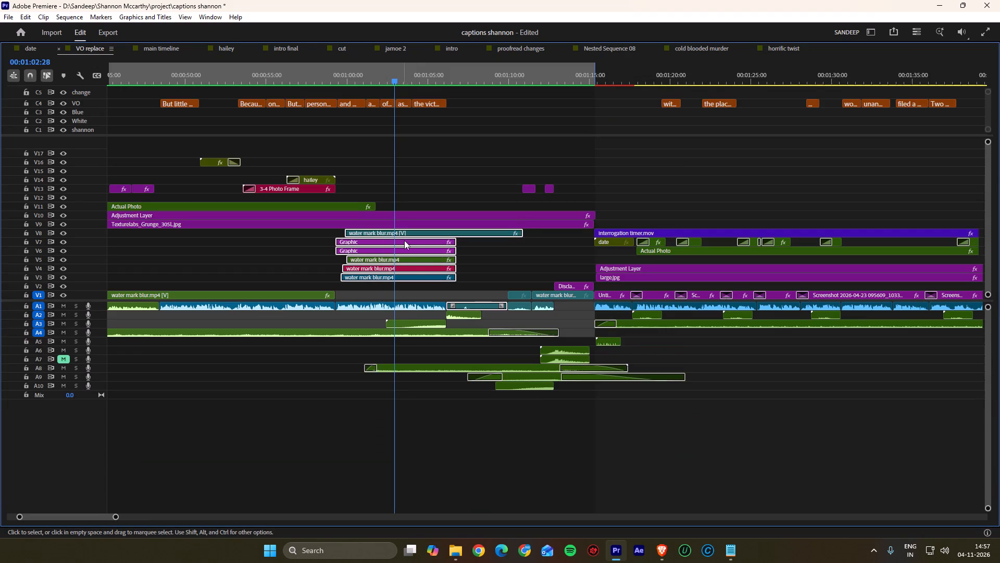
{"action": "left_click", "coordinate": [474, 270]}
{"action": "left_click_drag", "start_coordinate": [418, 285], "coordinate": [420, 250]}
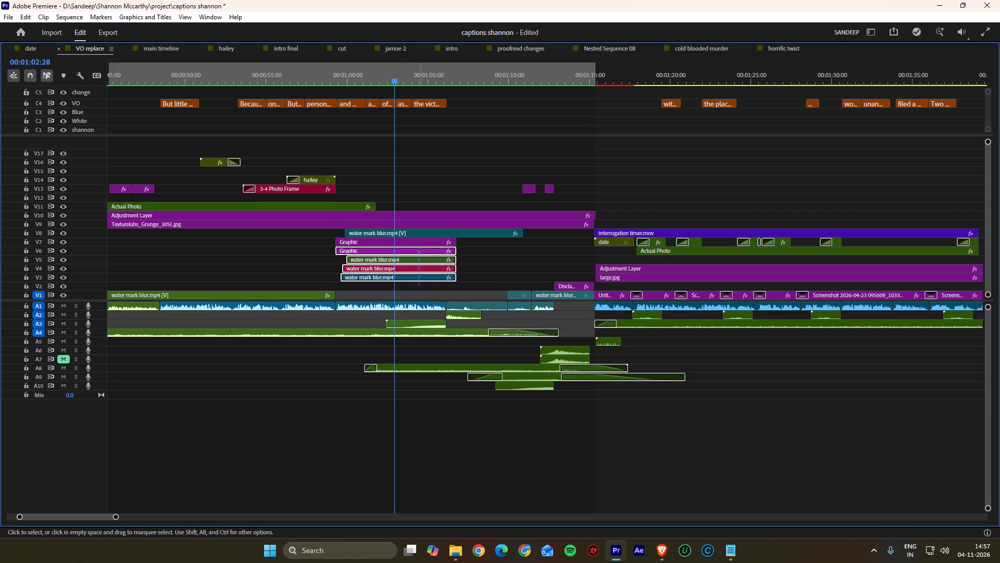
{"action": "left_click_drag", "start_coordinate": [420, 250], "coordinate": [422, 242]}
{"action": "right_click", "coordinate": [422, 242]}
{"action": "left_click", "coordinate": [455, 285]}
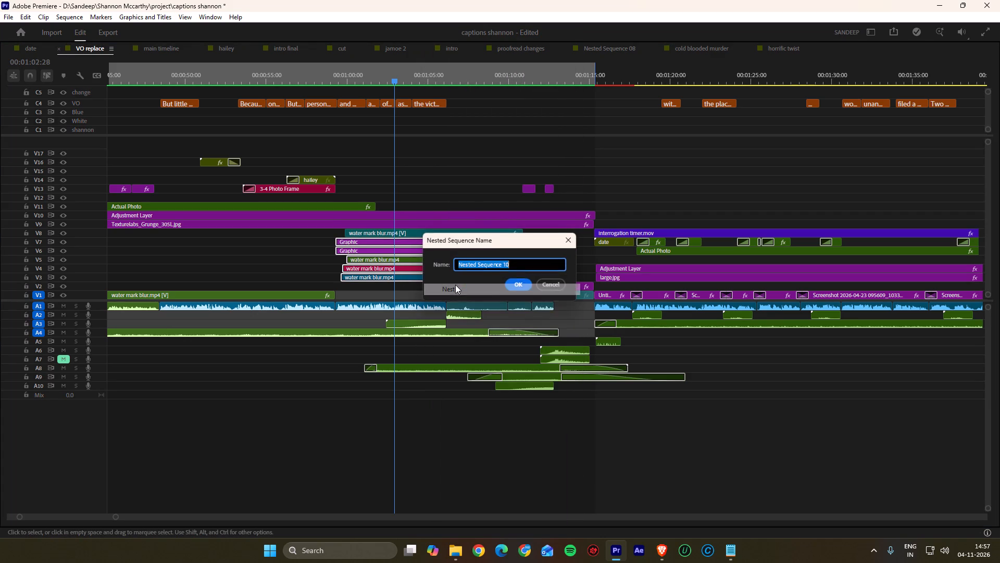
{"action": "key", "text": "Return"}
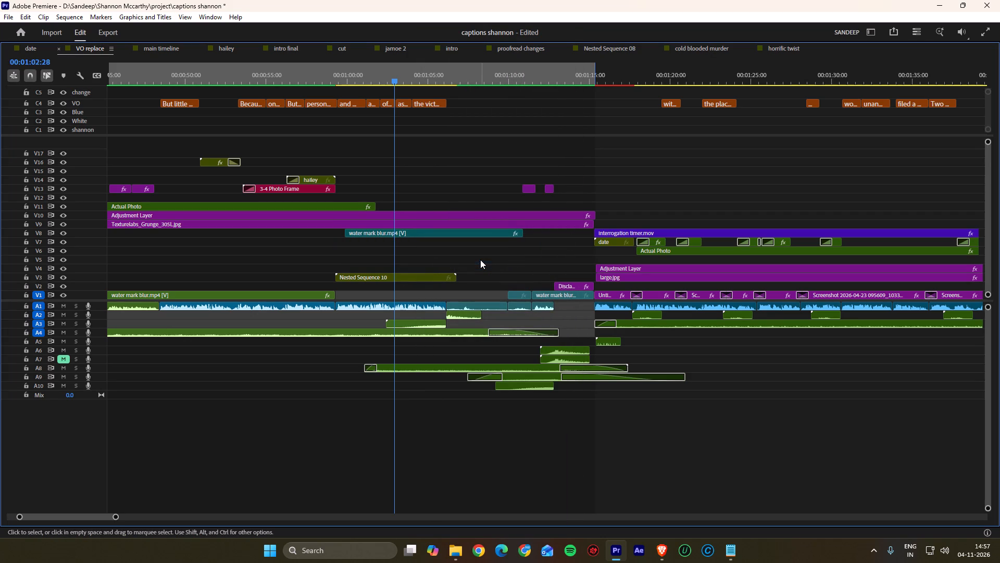
Play back the nested split-screen section starting from about 00:00:58.
{"action": "left_click", "coordinate": [471, 259]}
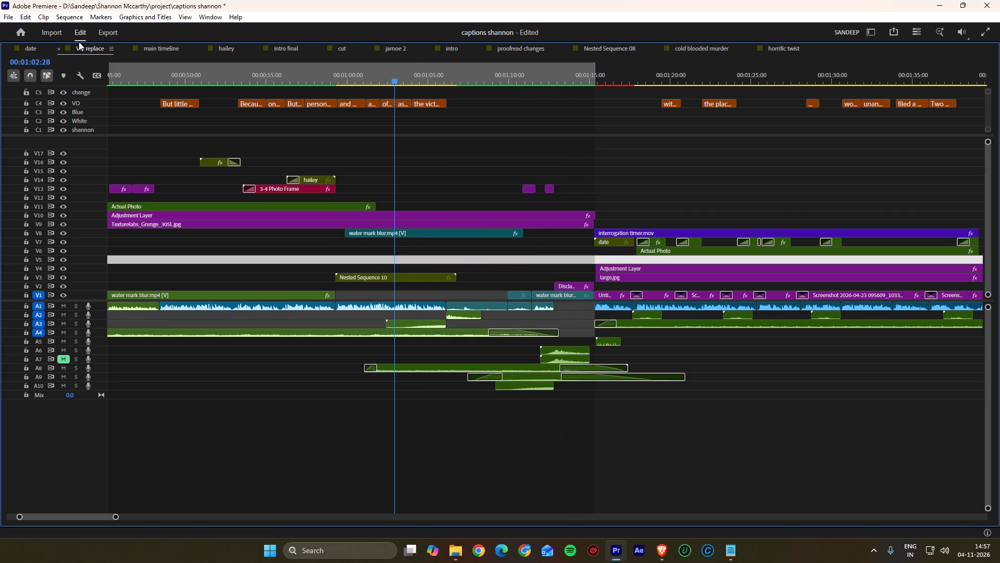
{"action": "left_click_drag", "start_coordinate": [337, 82], "coordinate": [331, 82]}
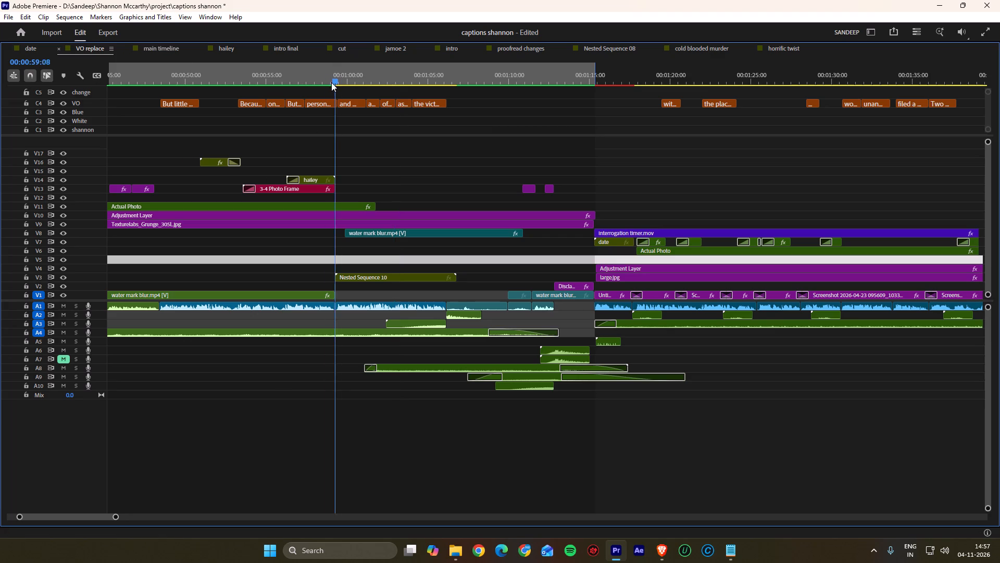
{"action": "left_click_drag", "start_coordinate": [331, 82], "coordinate": [321, 82]}
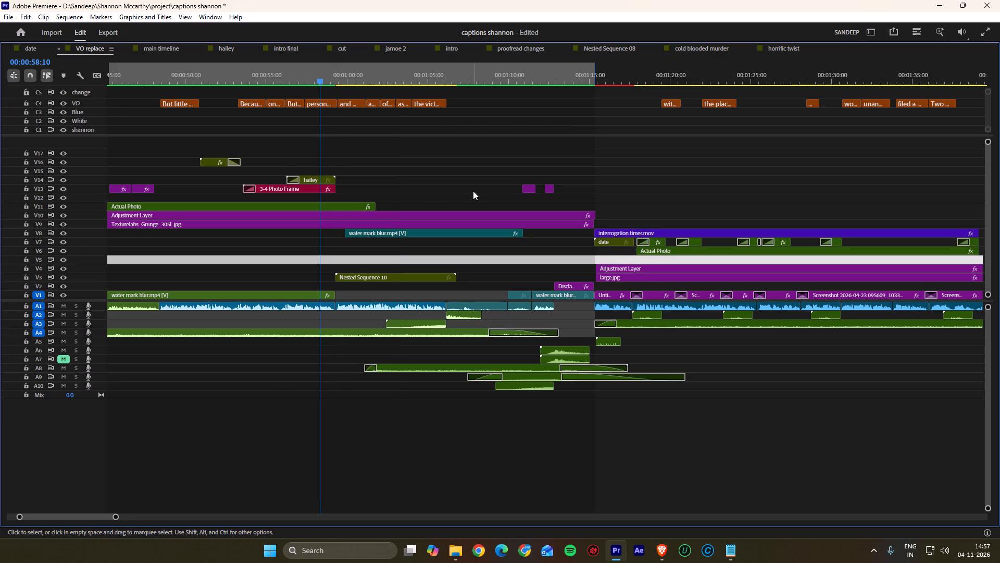
{"action": "left_click", "coordinate": [473, 191]}
{"action": "key", "text": "grave"}
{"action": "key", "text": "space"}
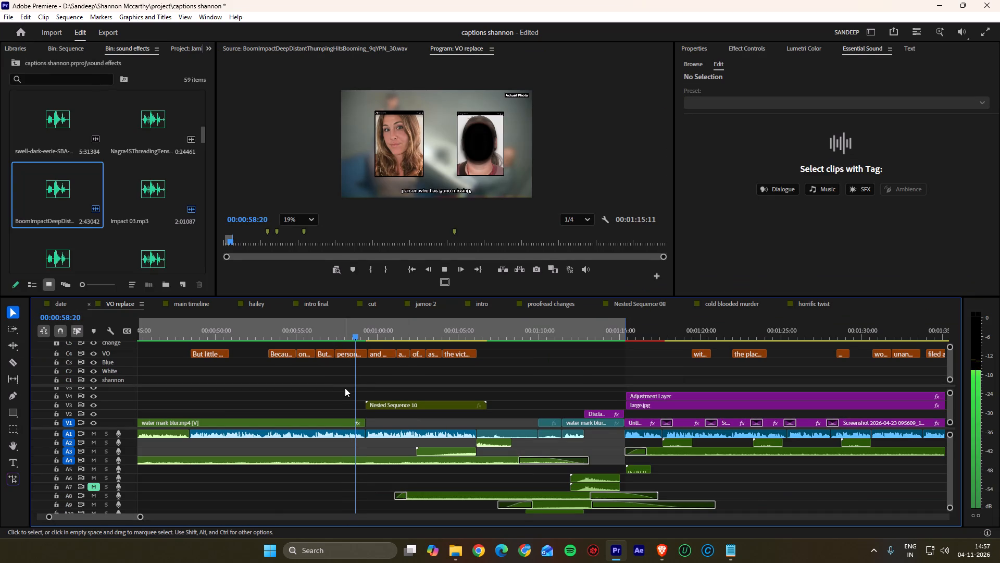
{"action": "scroll", "coordinate": [345, 388], "scroll_direction": "down", "scroll_amount": 1}
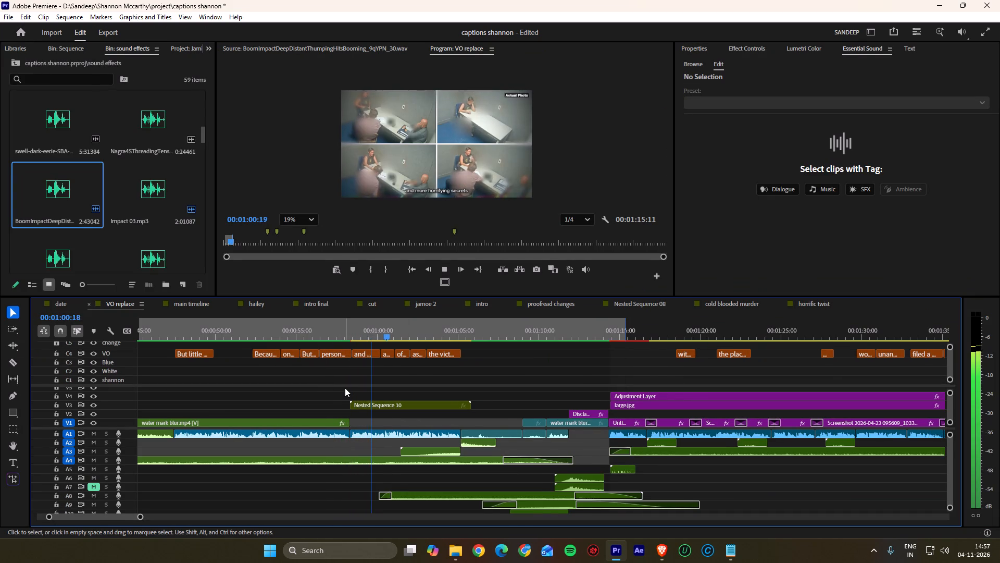
{"action": "scroll", "coordinate": [345, 388], "scroll_direction": "down", "scroll_amount": 2}
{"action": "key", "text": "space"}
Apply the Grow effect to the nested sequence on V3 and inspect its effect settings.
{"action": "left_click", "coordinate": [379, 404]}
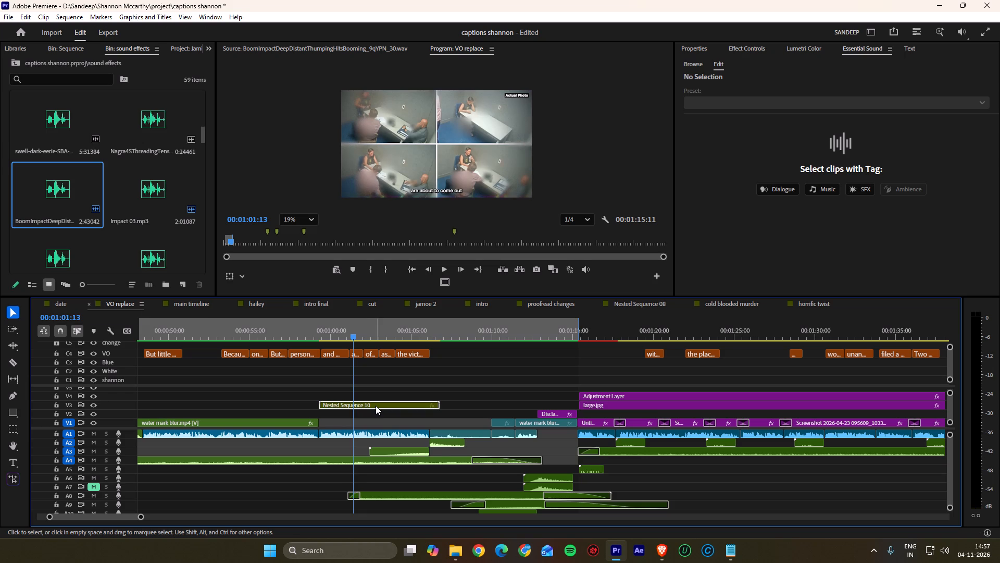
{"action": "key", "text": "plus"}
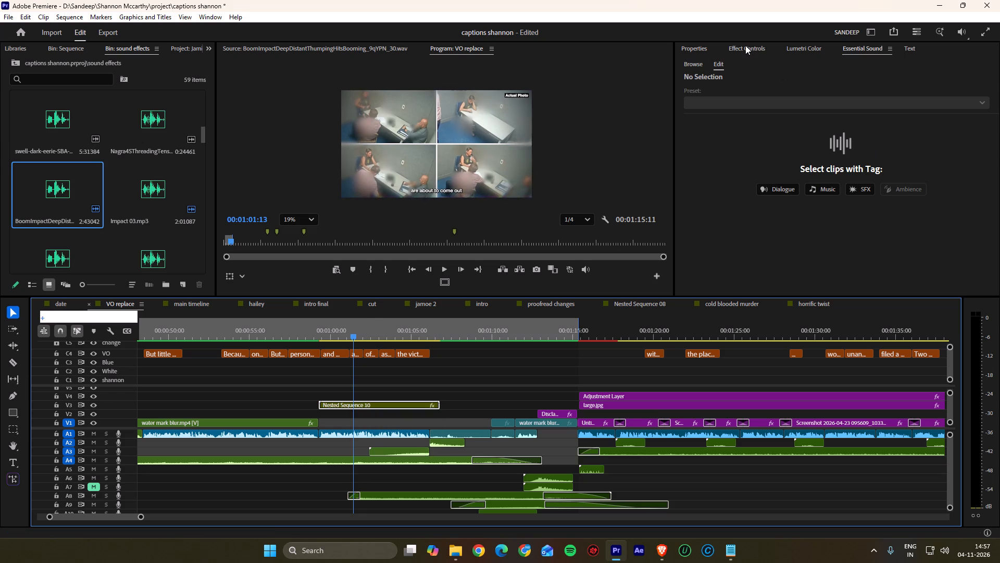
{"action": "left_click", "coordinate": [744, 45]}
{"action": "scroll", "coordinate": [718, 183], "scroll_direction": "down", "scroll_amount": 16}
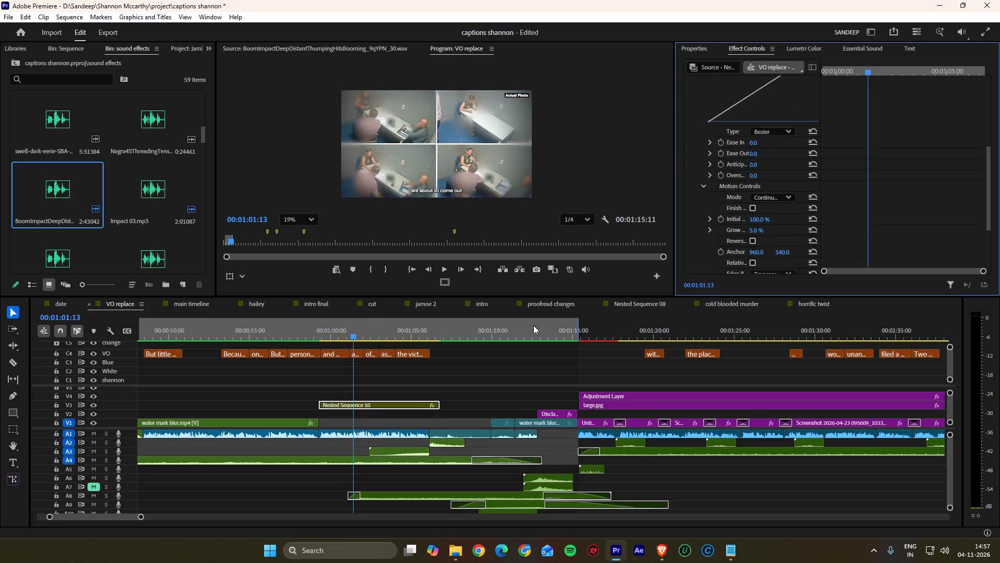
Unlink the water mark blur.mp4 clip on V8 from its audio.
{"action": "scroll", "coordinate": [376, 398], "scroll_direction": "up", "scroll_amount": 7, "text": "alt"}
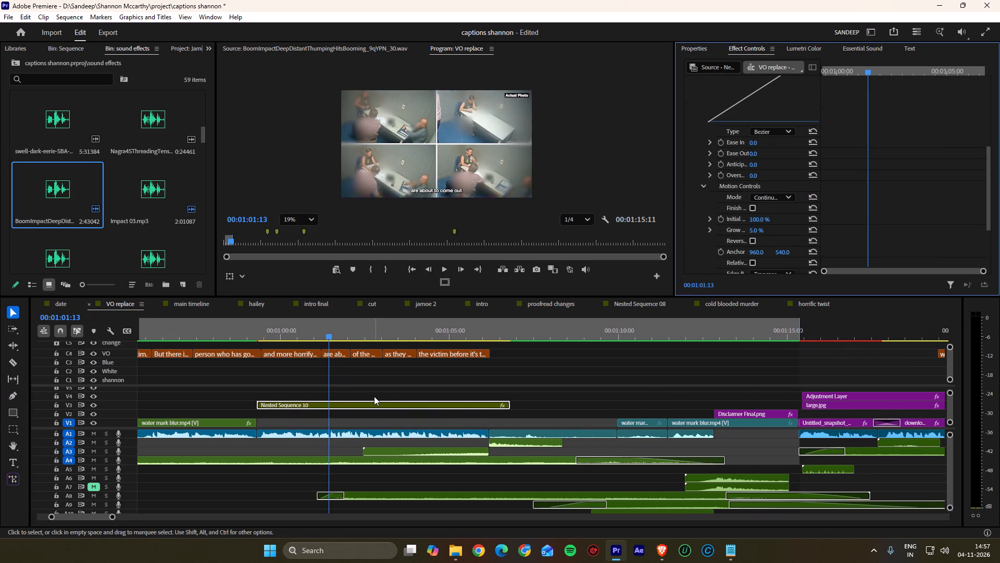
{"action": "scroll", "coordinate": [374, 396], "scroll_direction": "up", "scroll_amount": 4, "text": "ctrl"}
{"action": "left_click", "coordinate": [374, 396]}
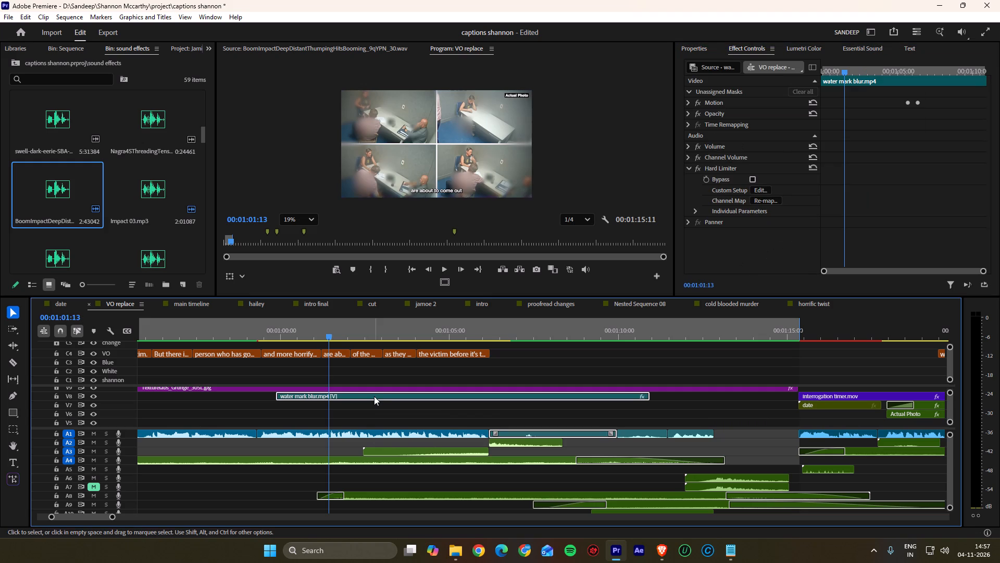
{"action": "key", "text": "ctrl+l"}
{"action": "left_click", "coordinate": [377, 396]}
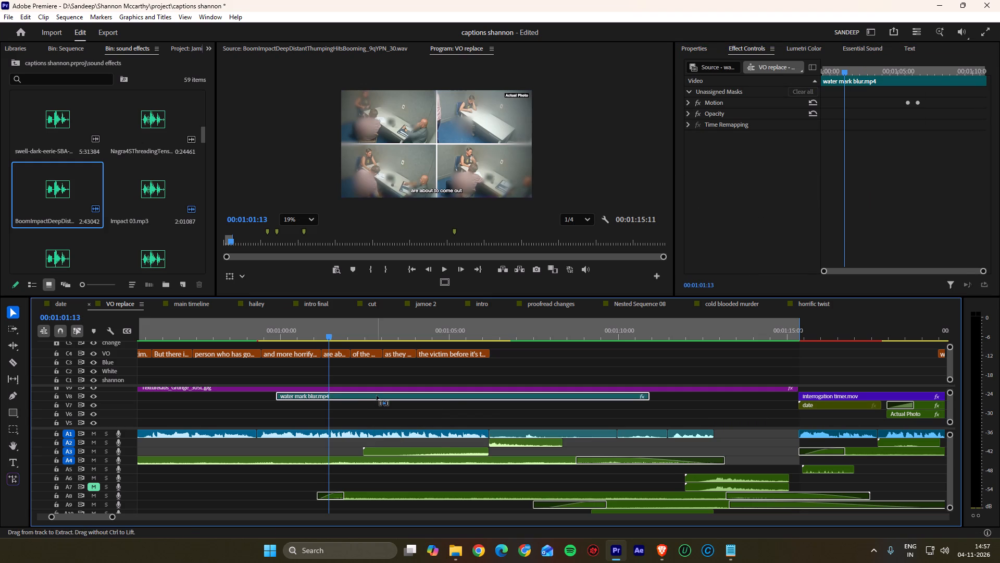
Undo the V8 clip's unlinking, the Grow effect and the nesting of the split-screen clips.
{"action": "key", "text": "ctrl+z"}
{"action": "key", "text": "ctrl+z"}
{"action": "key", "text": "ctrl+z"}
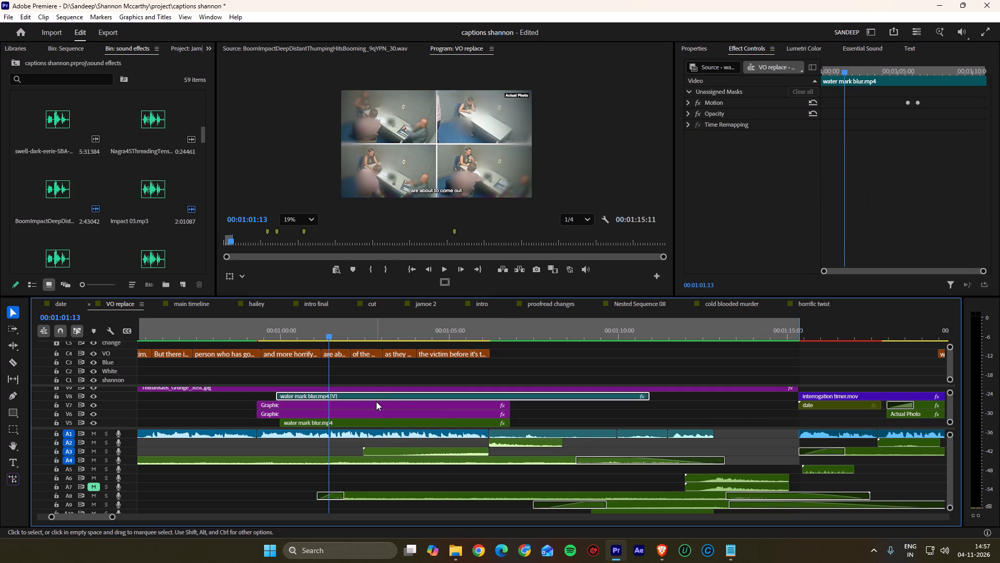
Unlink the water mark blur.mp4 clip on V8 from its audio on A1.
{"action": "left_click", "coordinate": [506, 397]}
{"action": "left_click", "coordinate": [531, 420]}
{"action": "left_click", "coordinate": [532, 395]}
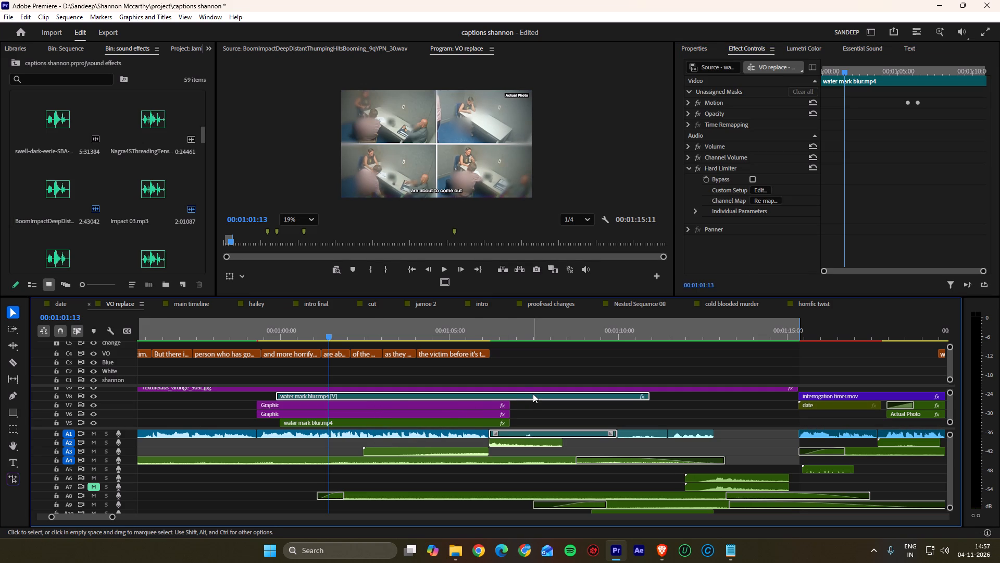
{"action": "key", "text": "ctrl+l"}
{"action": "left_click", "coordinate": [531, 411]}
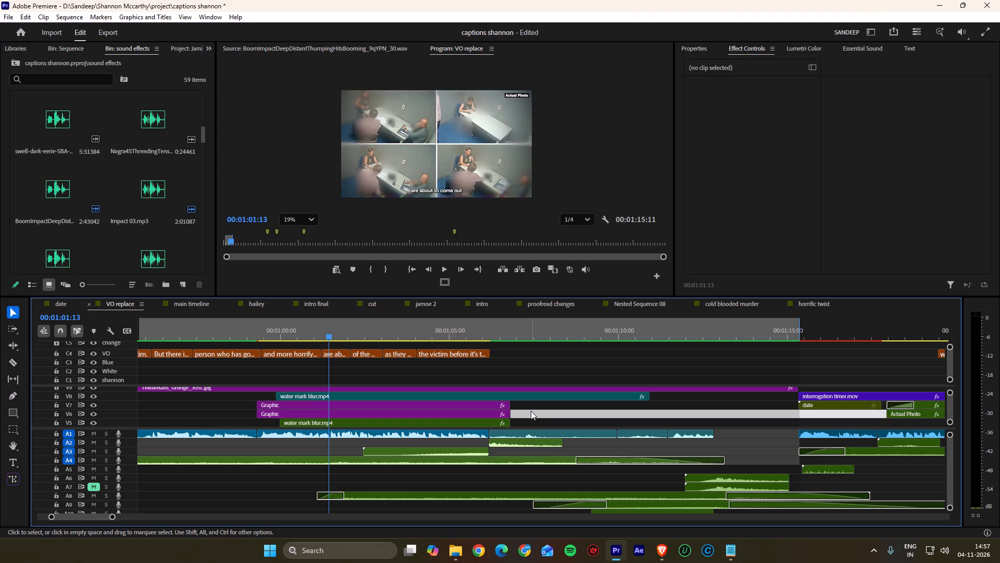
Nest all split-screen clips and graphics on V3 to V8 into one sequence.
{"action": "key", "text": "grave"}
{"action": "left_click_drag", "start_coordinate": [406, 289], "coordinate": [422, 241]}
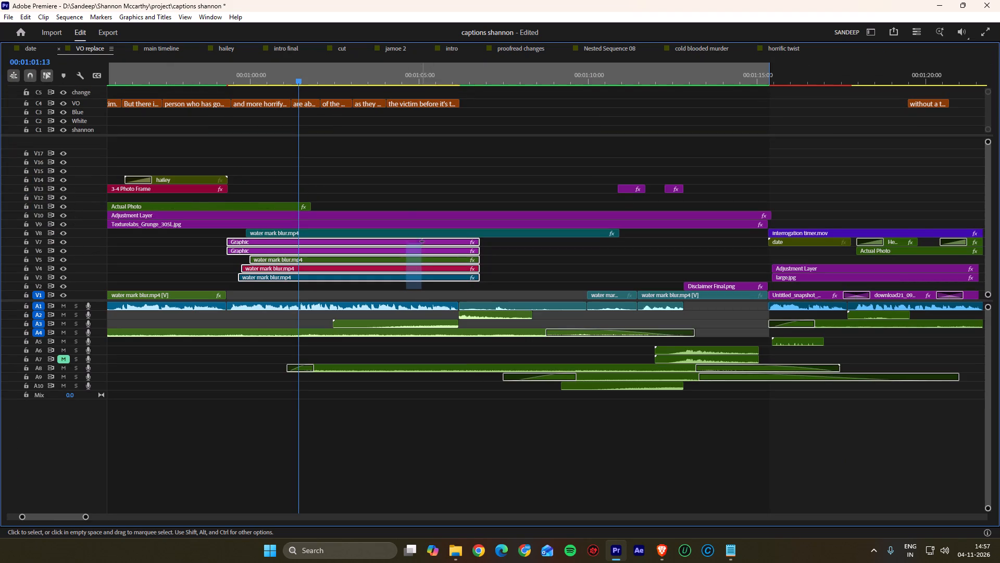
{"action": "left_click_drag", "start_coordinate": [422, 241], "coordinate": [426, 234]}
{"action": "right_click", "coordinate": [426, 234]}
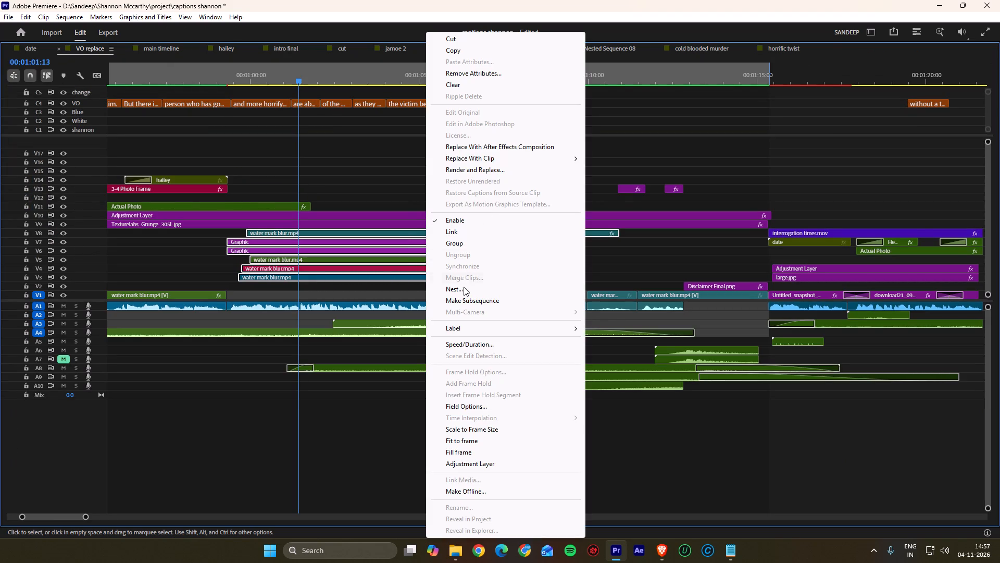
{"action": "left_click", "coordinate": [464, 288]}
{"action": "left_click", "coordinate": [512, 288]}
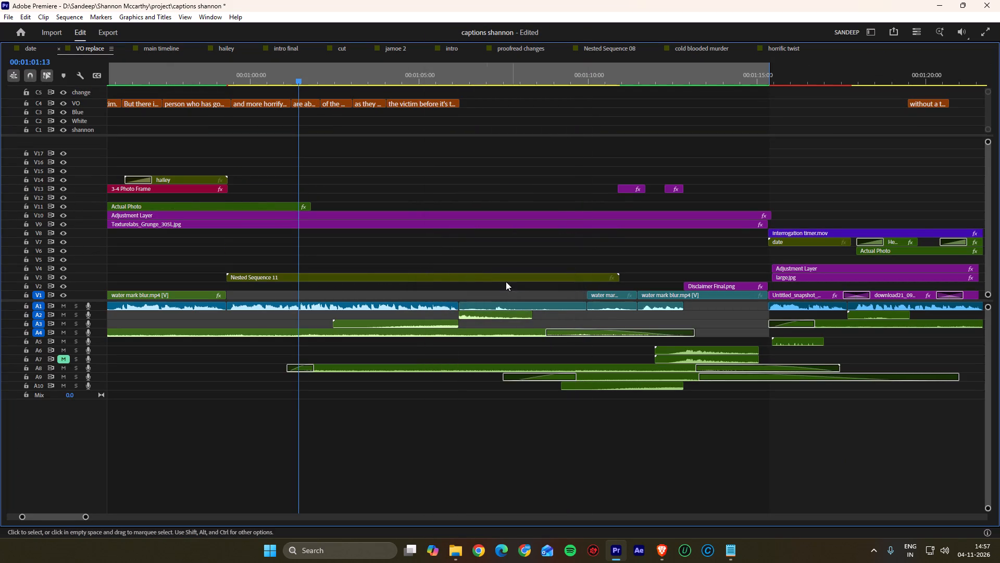
{"action": "left_click", "coordinate": [484, 270]}
Apply the Grow effect to the new nested sequence on V3 and play it back.
{"action": "key", "text": "grave"}
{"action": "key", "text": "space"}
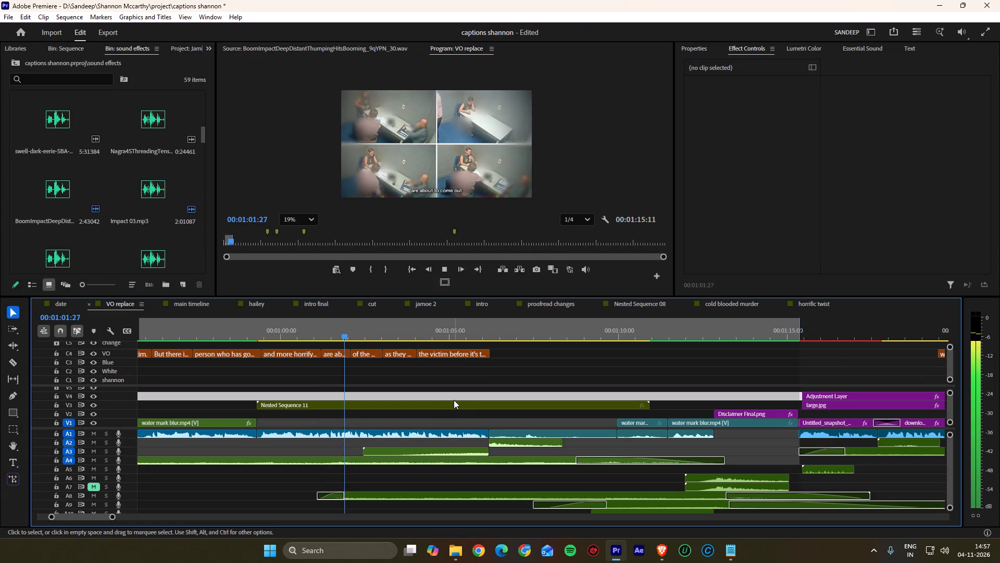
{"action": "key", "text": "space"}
{"action": "left_click", "coordinate": [462, 406]}
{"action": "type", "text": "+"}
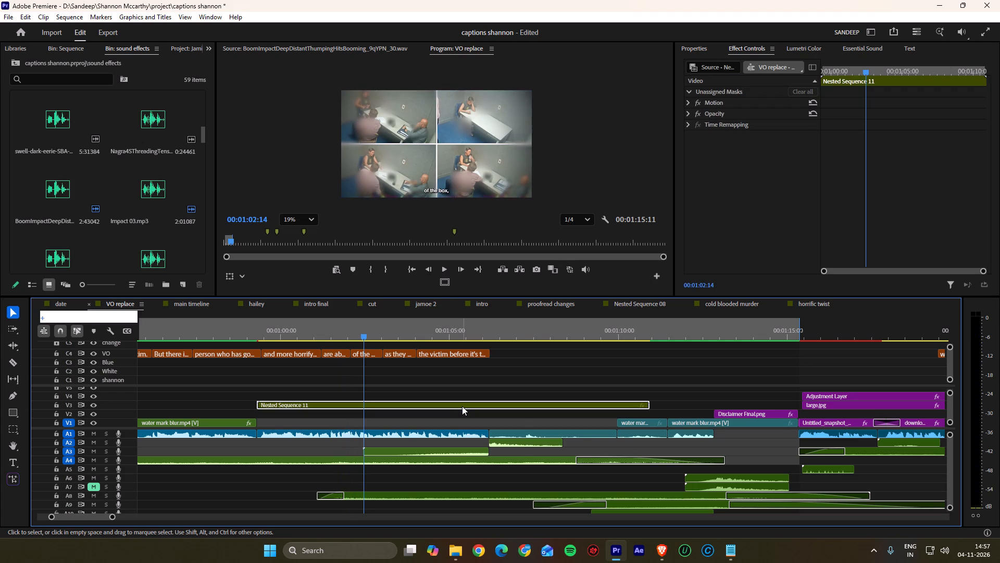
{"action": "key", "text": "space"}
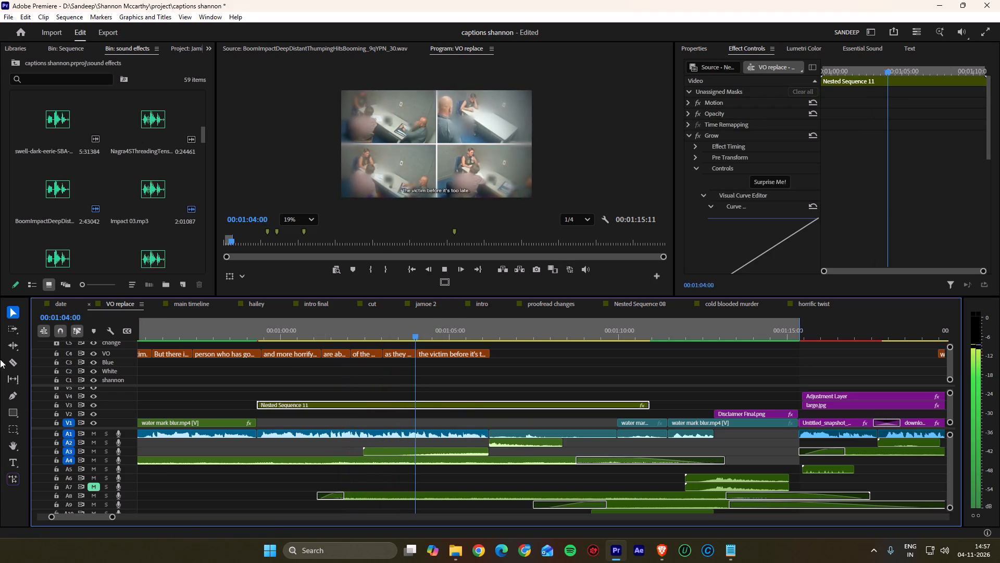
Review the Grow effect's settings and play the nested sequence on V3 through to the disclaimer.
{"action": "scroll", "coordinate": [749, 215], "scroll_direction": "down", "scroll_amount": 17}
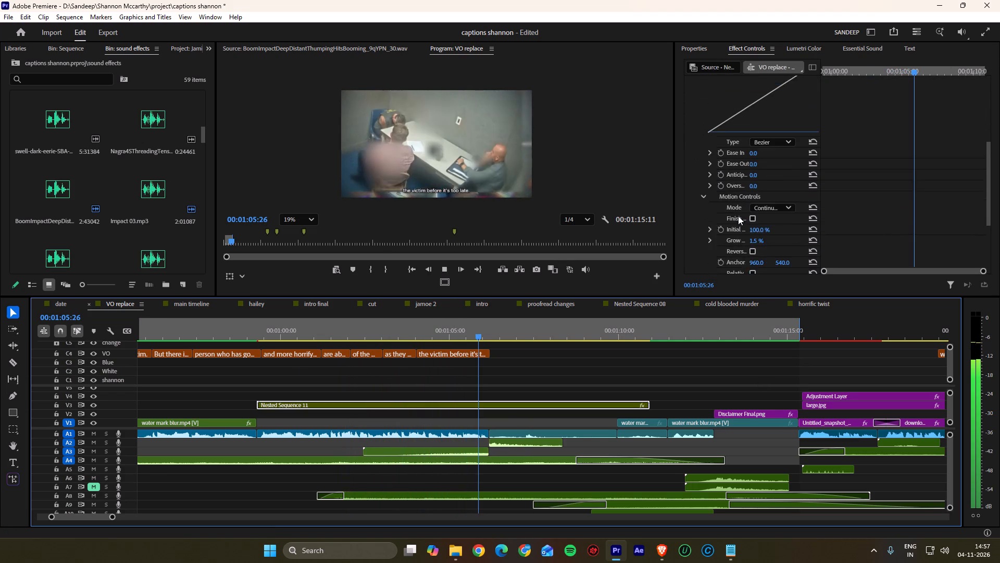
{"action": "scroll", "coordinate": [738, 216], "scroll_direction": "down", "scroll_amount": 4}
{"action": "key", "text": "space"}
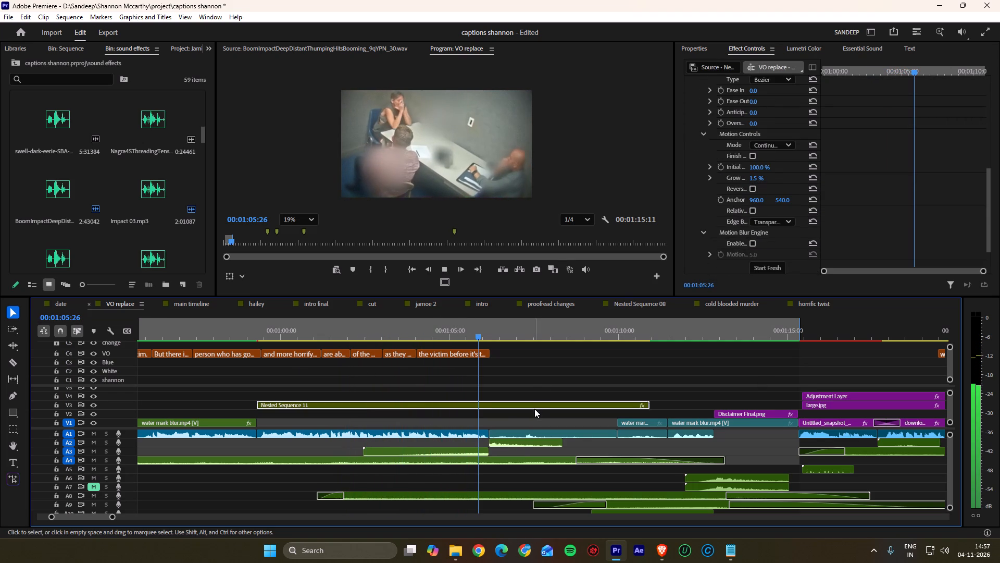
{"action": "left_click_drag", "start_coordinate": [484, 326], "coordinate": [430, 326]}
{"action": "left_click", "coordinate": [507, 392]}
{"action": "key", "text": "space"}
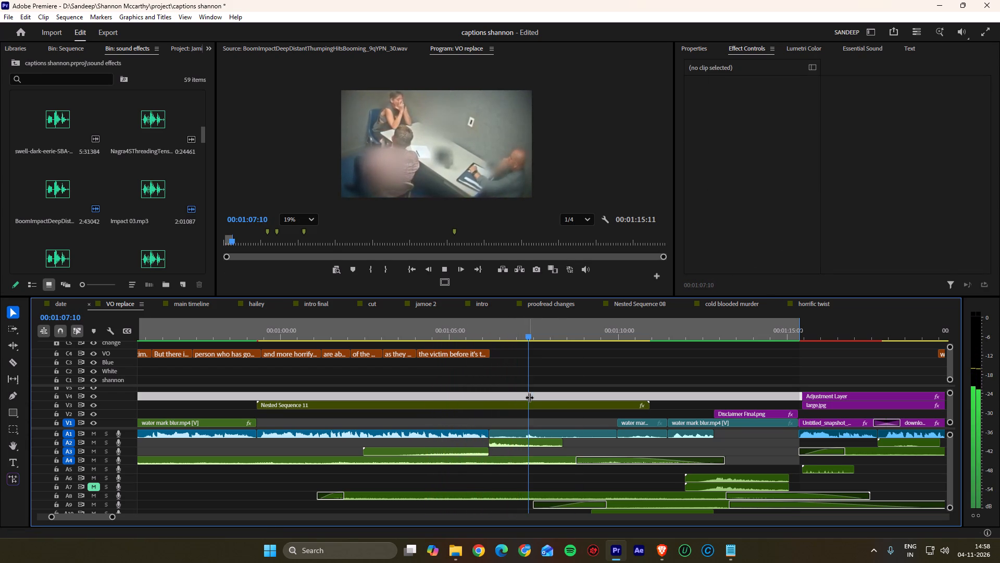
{"action": "scroll", "coordinate": [557, 403], "scroll_direction": "down", "scroll_amount": 8, "text": "alt"}
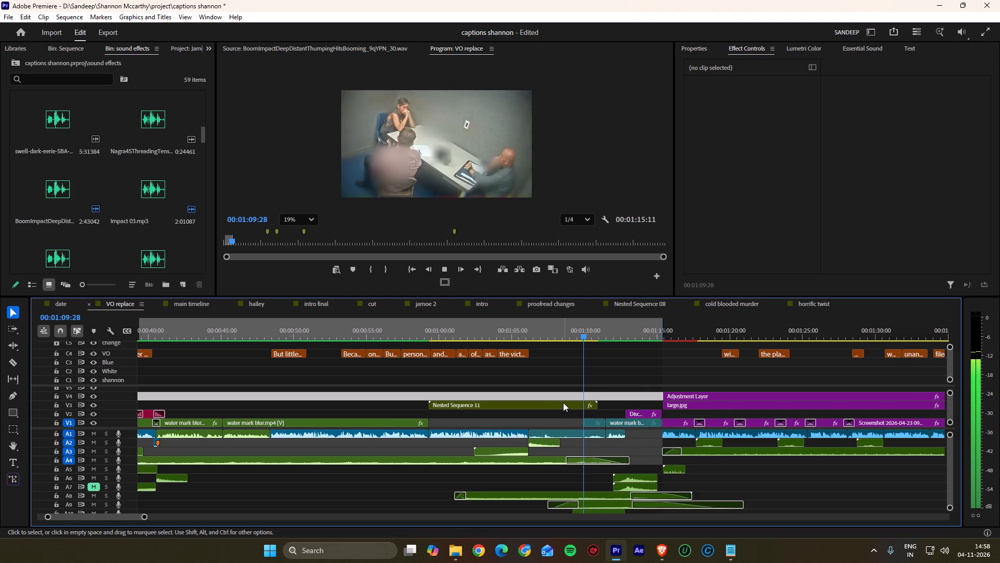
{"action": "scroll", "coordinate": [563, 402], "scroll_direction": "down", "scroll_amount": 7}
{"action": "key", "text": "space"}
{"action": "scroll", "coordinate": [482, 413], "scroll_direction": "up", "scroll_amount": 5, "text": "alt"}
{"action": "scroll", "coordinate": [483, 409], "scroll_direction": "down", "scroll_amount": 1, "text": "alt"}
{"action": "scroll", "coordinate": [483, 409], "scroll_direction": "up", "scroll_amount": 1, "text": "alt"}
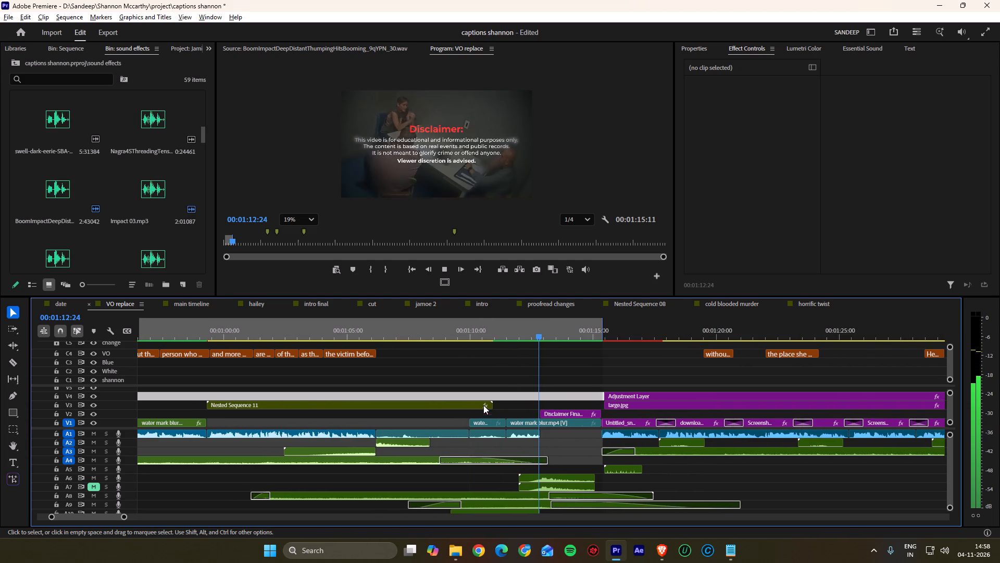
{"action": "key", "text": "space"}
Examine the overlap between the end of Nested Sequence 11 on V3 and the water mark blur.mp4 clips on V1.
{"action": "left_click_drag", "start_coordinate": [476, 334], "coordinate": [471, 334]}
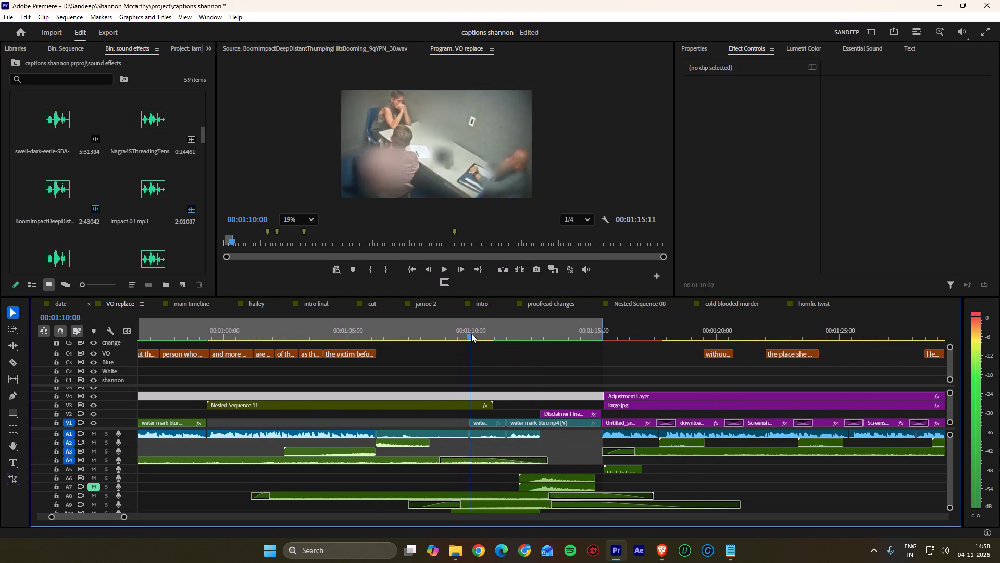
{"action": "left_click_drag", "start_coordinate": [471, 334], "coordinate": [496, 334]}
{"action": "scroll", "coordinate": [478, 410], "scroll_direction": "up", "scroll_amount": 8, "text": "alt"}
{"action": "left_click", "coordinate": [503, 424]}
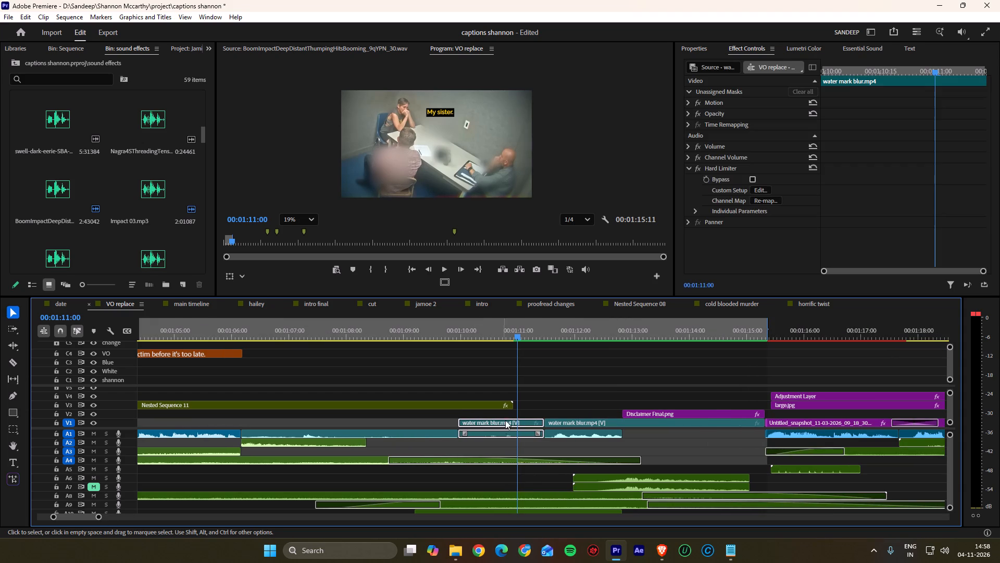
{"action": "left_click_drag", "start_coordinate": [508, 329], "coordinate": [440, 330]}
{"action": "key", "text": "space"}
{"action": "scroll", "coordinate": [460, 405], "scroll_direction": "up", "scroll_amount": 4, "text": "alt"}
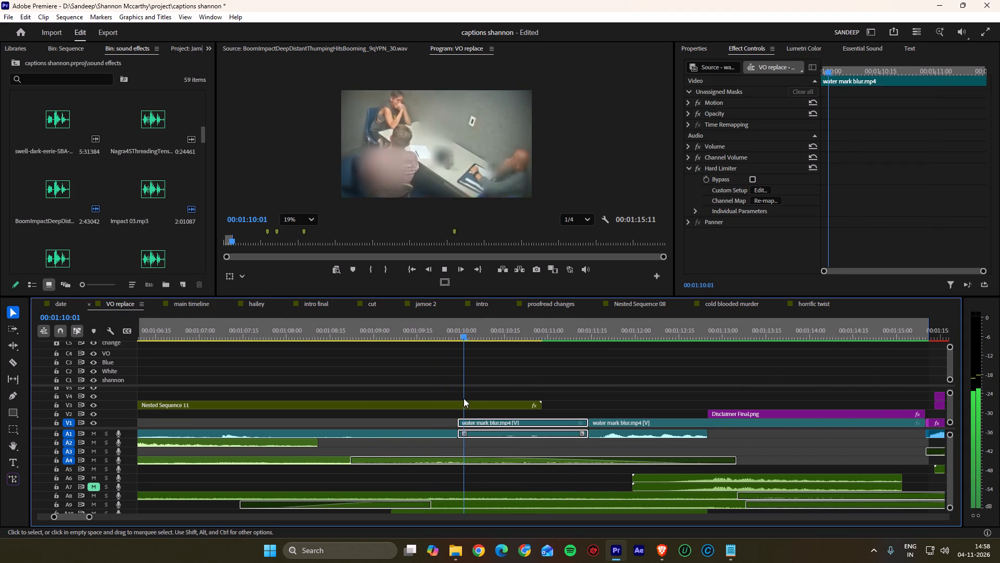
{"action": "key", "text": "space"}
{"action": "scroll", "coordinate": [516, 402], "scroll_direction": "down", "scroll_amount": 7}
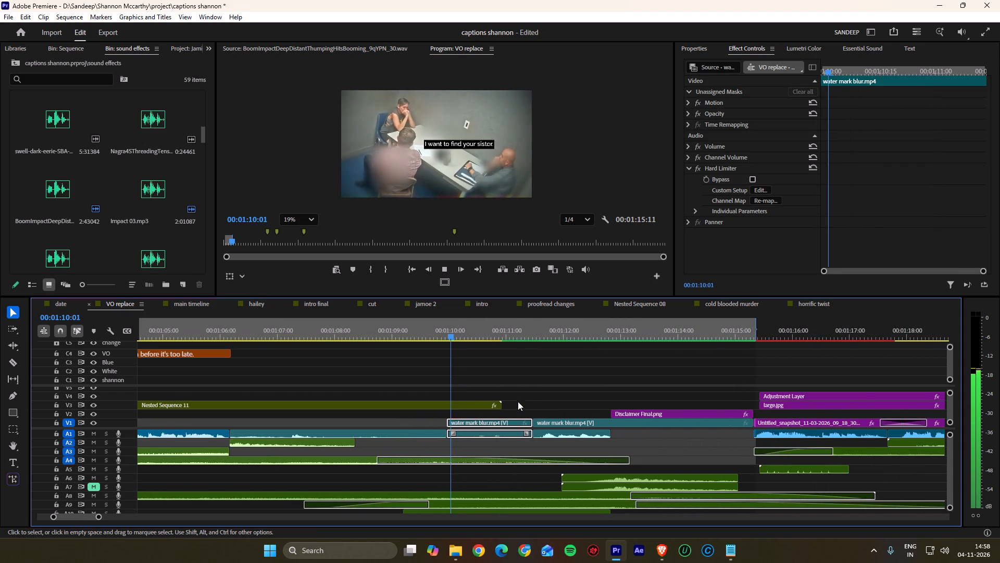
{"action": "left_click", "coordinate": [523, 399]}
{"action": "left_click_drag", "start_coordinate": [510, 322], "coordinate": [515, 337]}
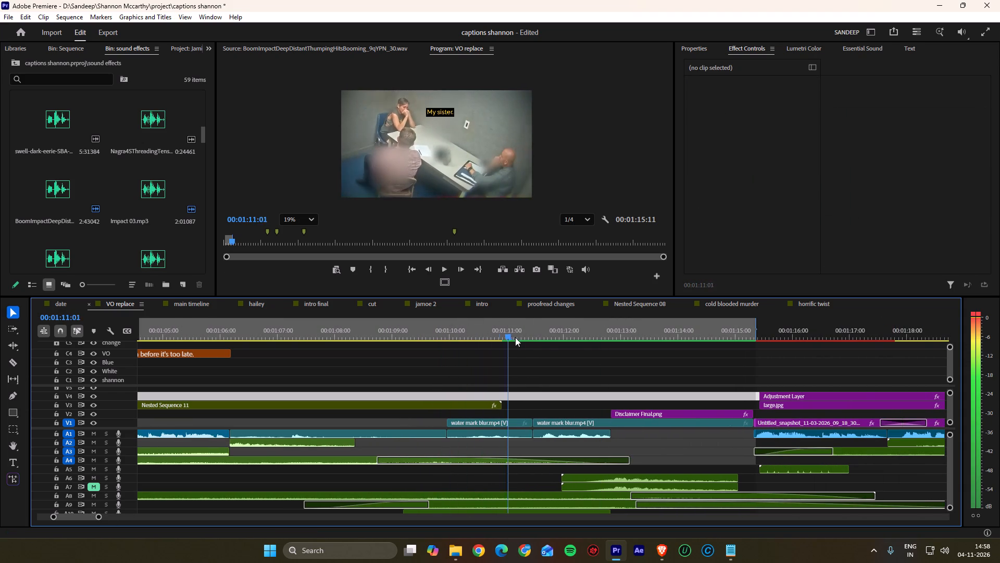
{"action": "left_click_drag", "start_coordinate": [515, 337], "coordinate": [537, 341]}
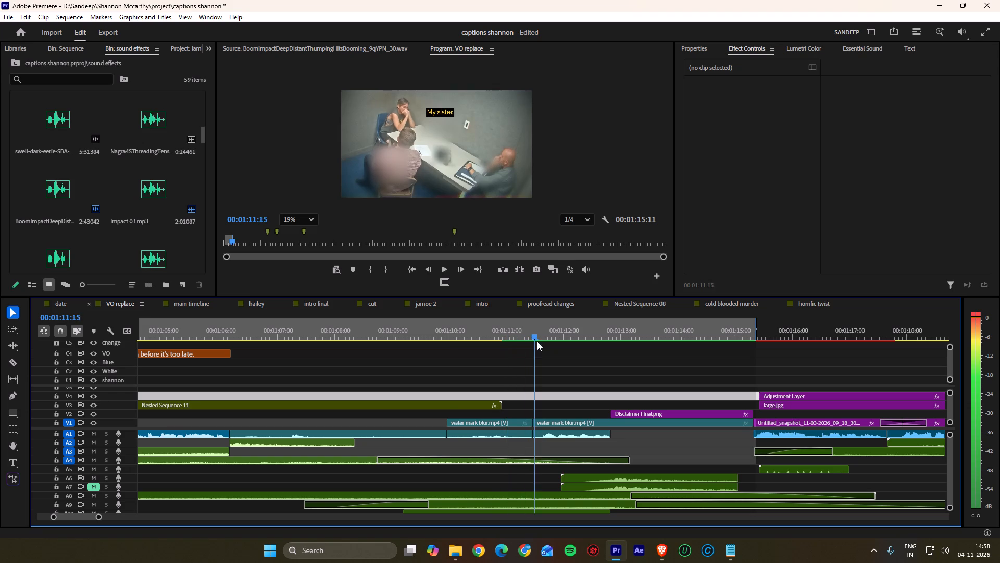
{"action": "left_click_drag", "start_coordinate": [537, 341], "coordinate": [471, 338]}
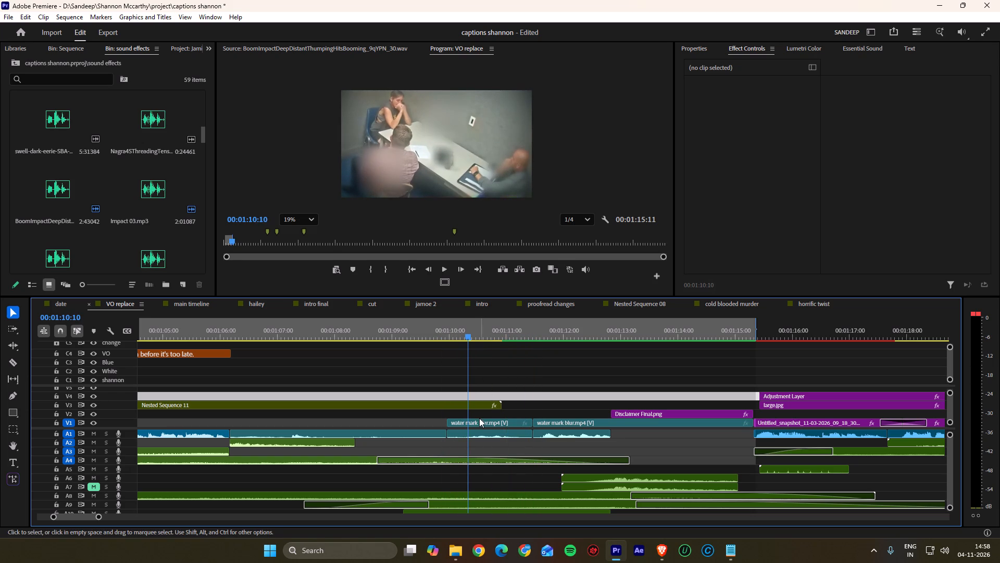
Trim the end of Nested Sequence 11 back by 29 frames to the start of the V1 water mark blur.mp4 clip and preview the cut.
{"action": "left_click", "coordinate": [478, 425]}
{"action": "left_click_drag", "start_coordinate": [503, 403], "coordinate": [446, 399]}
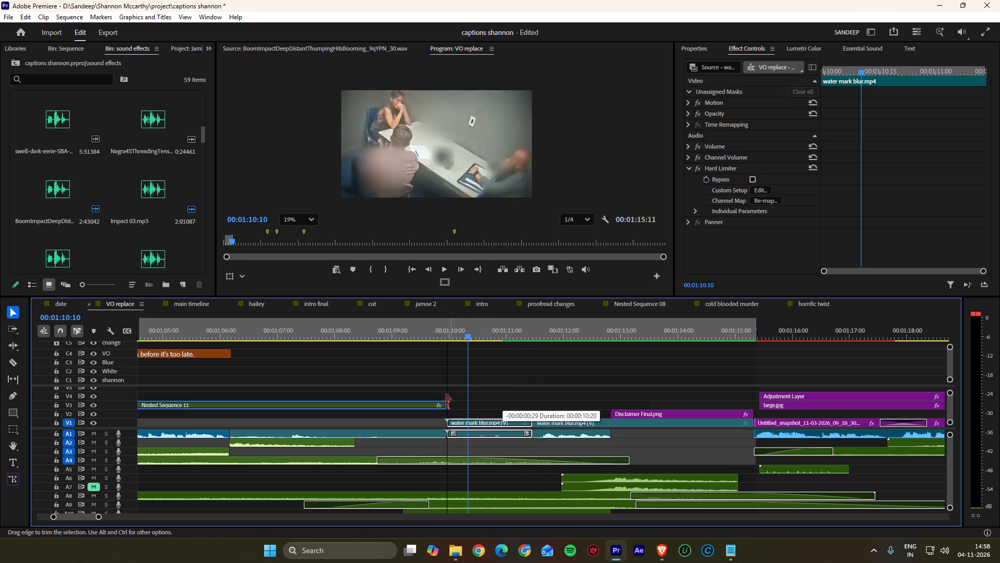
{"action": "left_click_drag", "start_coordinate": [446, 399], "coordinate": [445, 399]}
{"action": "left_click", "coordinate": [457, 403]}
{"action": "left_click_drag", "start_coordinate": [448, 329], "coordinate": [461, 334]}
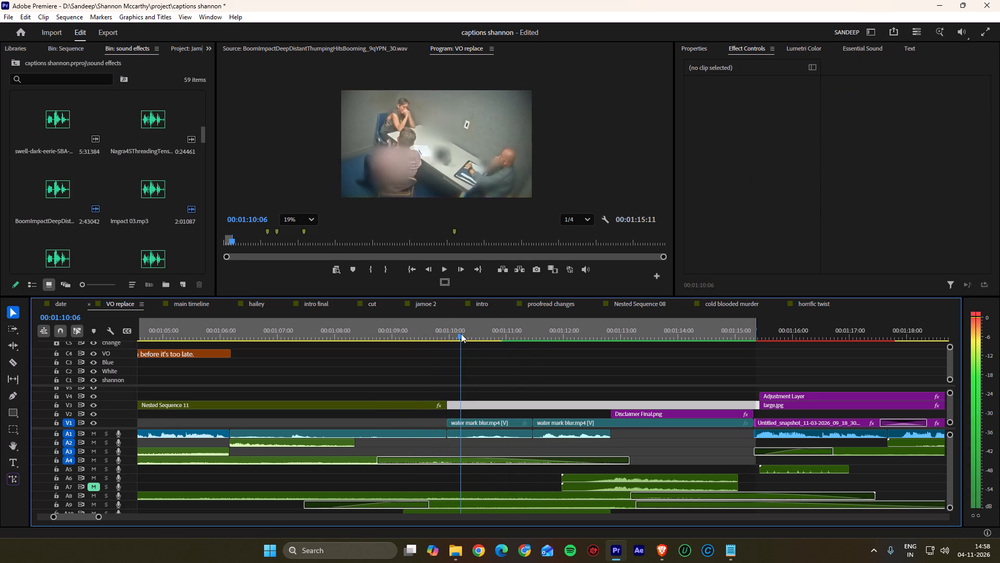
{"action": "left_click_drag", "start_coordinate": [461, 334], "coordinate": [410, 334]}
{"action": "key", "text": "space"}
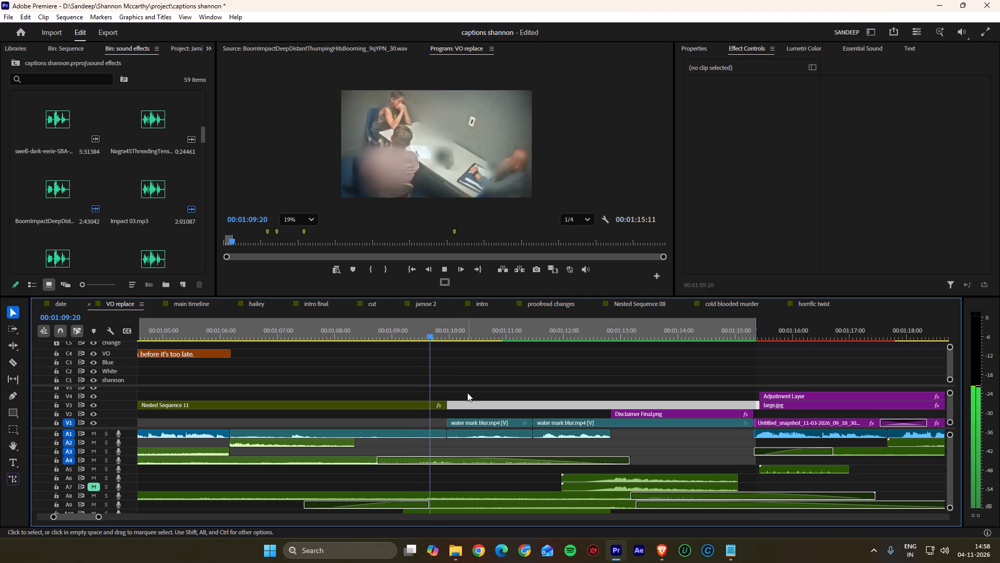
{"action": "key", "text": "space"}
Set the water mark blur.mp4 clip on V1 at 00:01:10:10 to scale 145 and position 1071, 755.
{"action": "left_click", "coordinate": [475, 423]}
{"action": "left_click", "coordinate": [468, 336]}
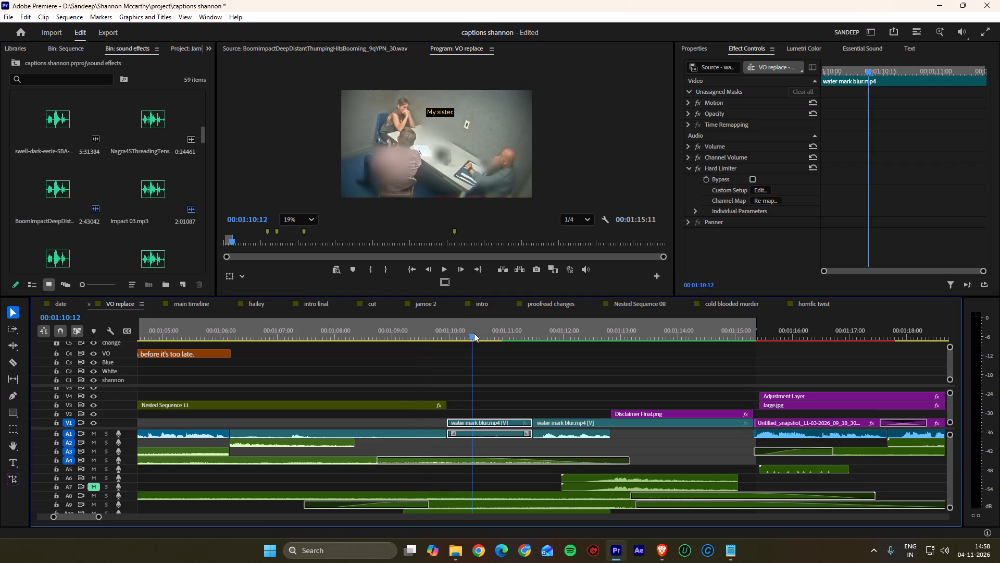
{"action": "left_click", "coordinate": [689, 105]}
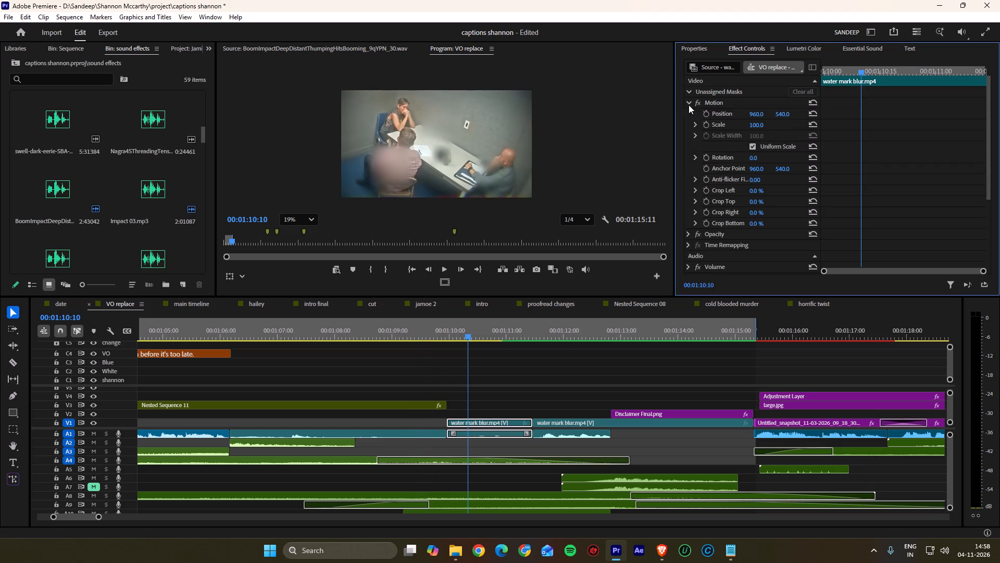
{"action": "left_click_drag", "start_coordinate": [761, 124], "coordinate": [775, 120]}
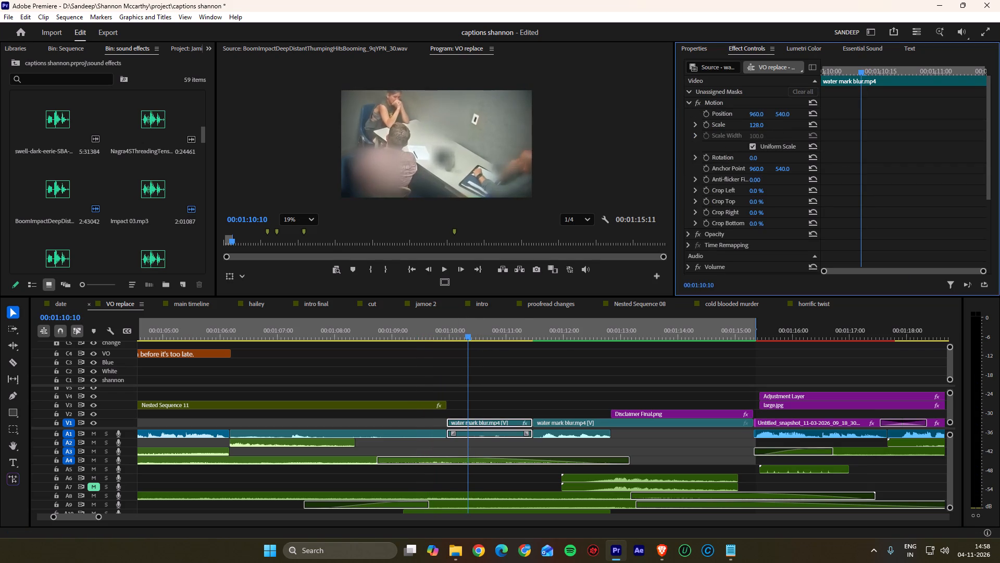
{"action": "left_click_drag", "start_coordinate": [775, 120], "coordinate": [768, 123]}
{"action": "left_click_drag", "start_coordinate": [782, 114], "coordinate": [800, 110]}
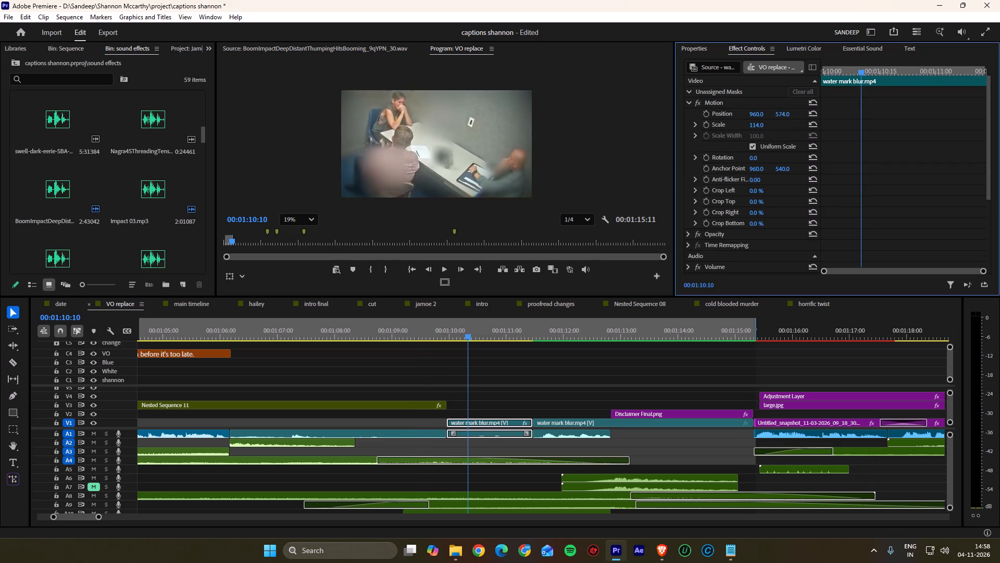
{"action": "left_click_drag", "start_coordinate": [800, 110], "coordinate": [828, 101]}
{"action": "left_click_drag", "start_coordinate": [756, 112], "coordinate": [760, 111]}
{"action": "left_click_drag", "start_coordinate": [761, 129], "coordinate": [769, 126]}
{"action": "left_click_drag", "start_coordinate": [764, 126], "coordinate": [780, 124]}
{"action": "left_click_drag", "start_coordinate": [776, 115], "coordinate": [842, 114]}
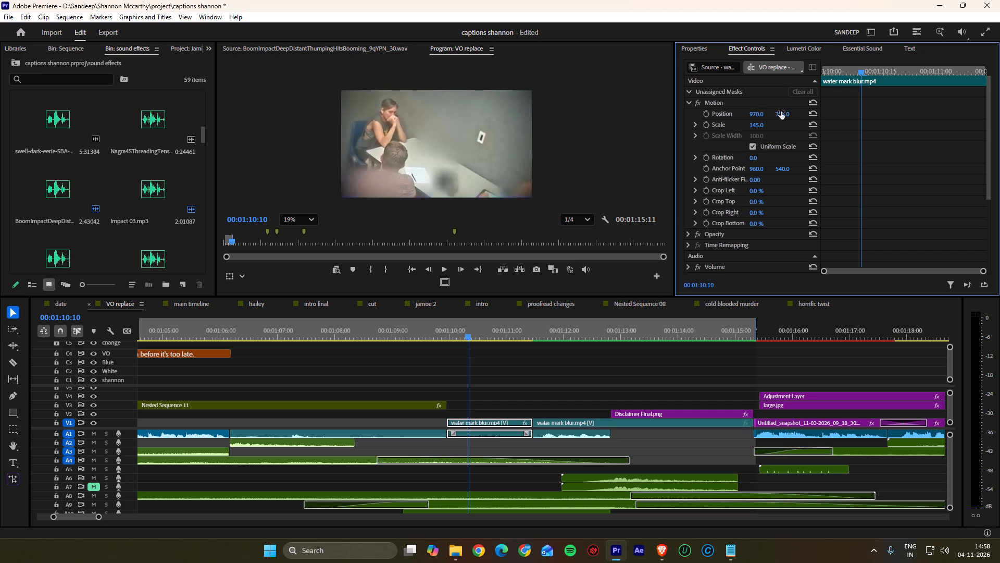
{"action": "left_click_drag", "start_coordinate": [759, 114], "coordinate": [811, 111]}
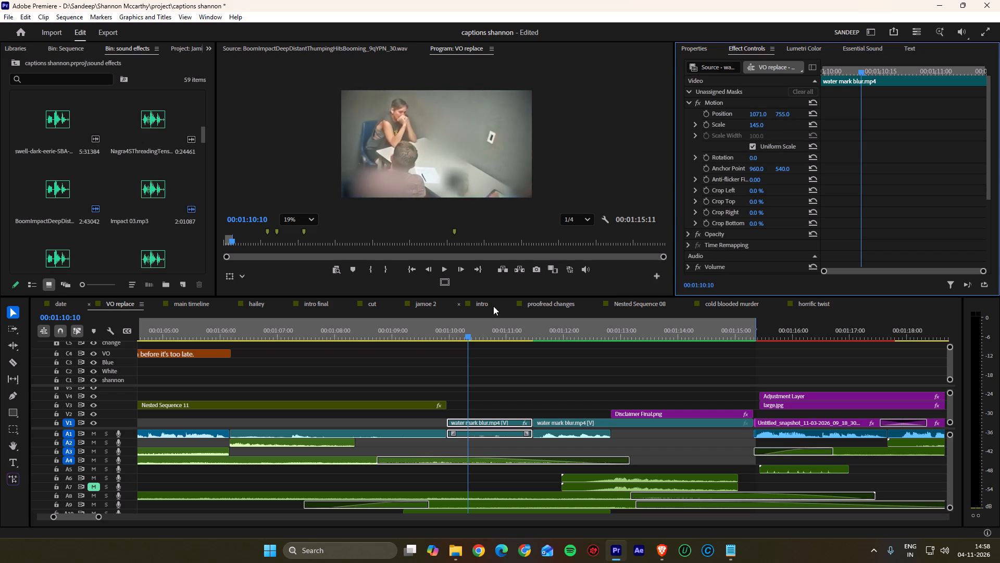
Review the cut from Nested Sequence 11 to the enlarged water mark blur.mp4 clip around 00:01:09:29.
{"action": "left_click_drag", "start_coordinate": [462, 333], "coordinate": [417, 339]}
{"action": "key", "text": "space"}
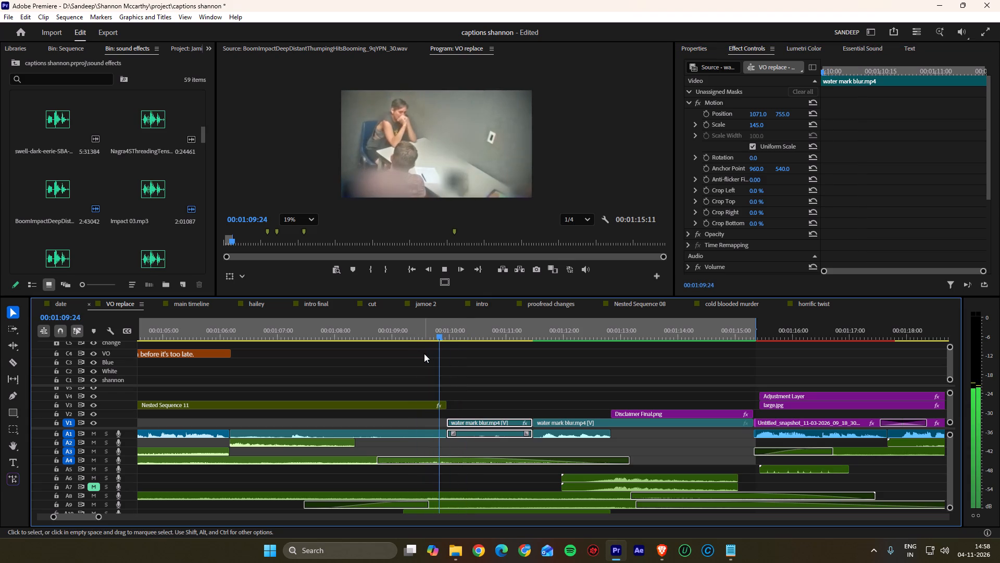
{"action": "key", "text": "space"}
{"action": "left_click_drag", "start_coordinate": [422, 321], "coordinate": [403, 323]}
{"action": "left_click", "coordinate": [459, 364]}
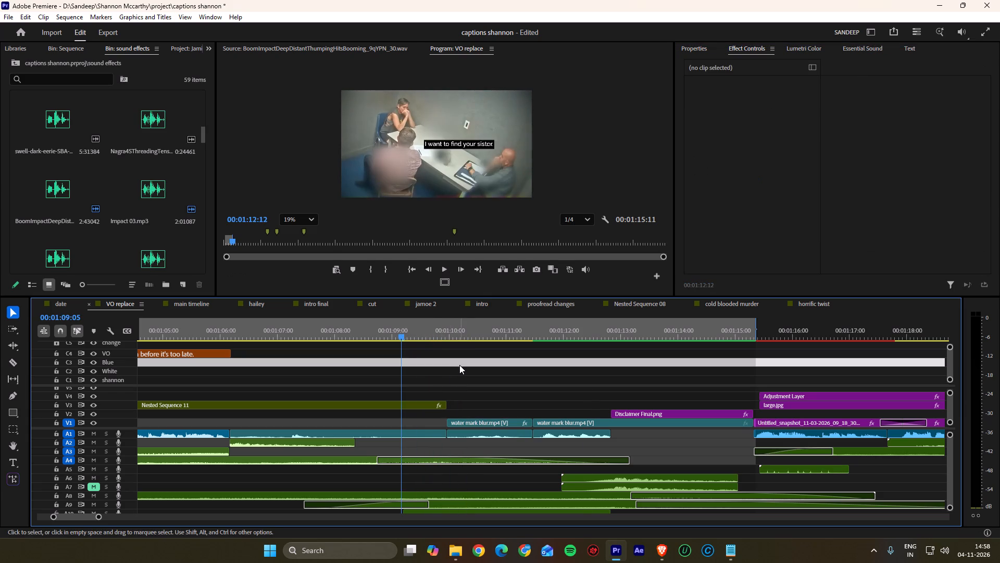
{"action": "left_click_drag", "start_coordinate": [416, 328], "coordinate": [399, 332]}
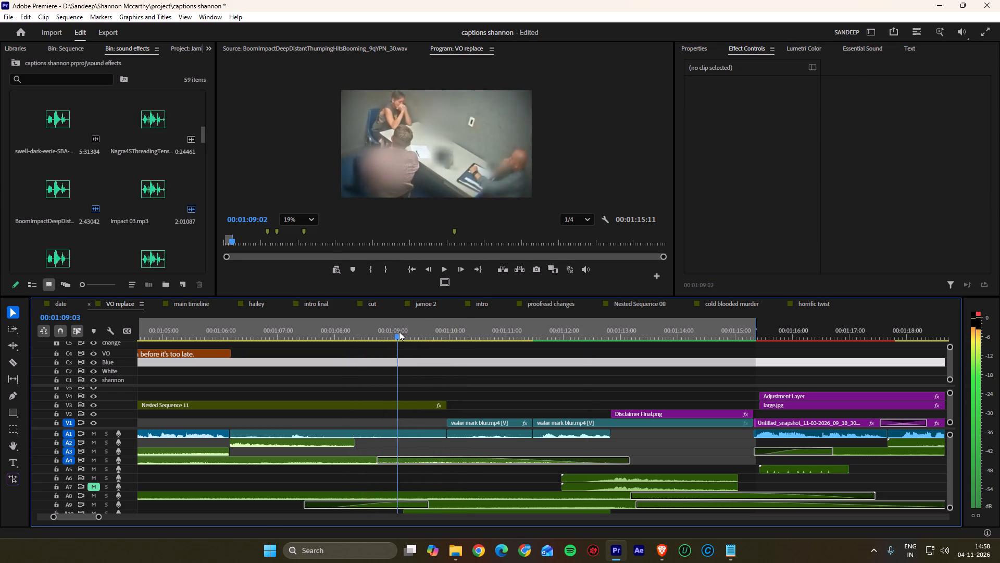
{"action": "left_click_drag", "start_coordinate": [399, 332], "coordinate": [449, 332]}
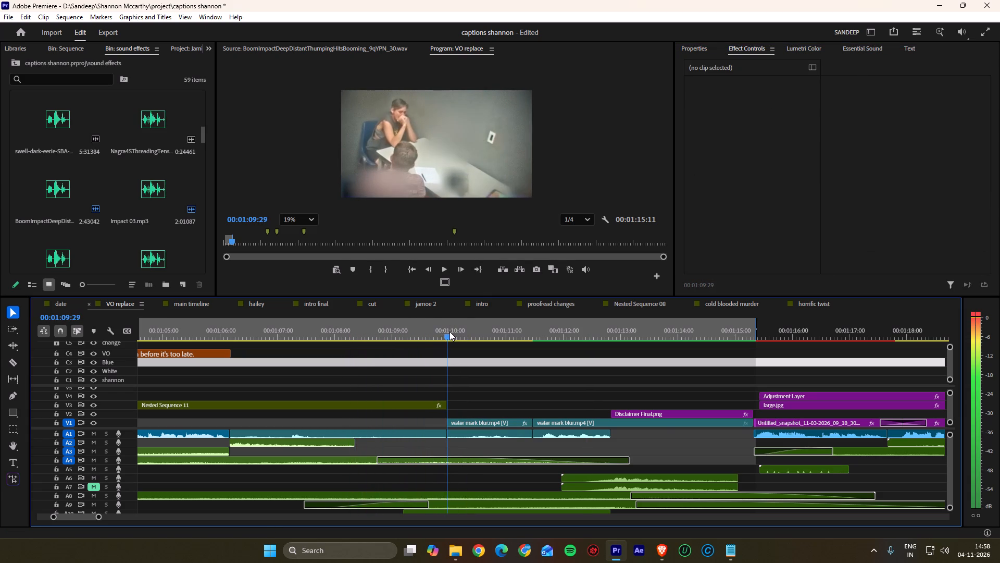
{"action": "left_click_drag", "start_coordinate": [449, 332], "coordinate": [446, 333]}
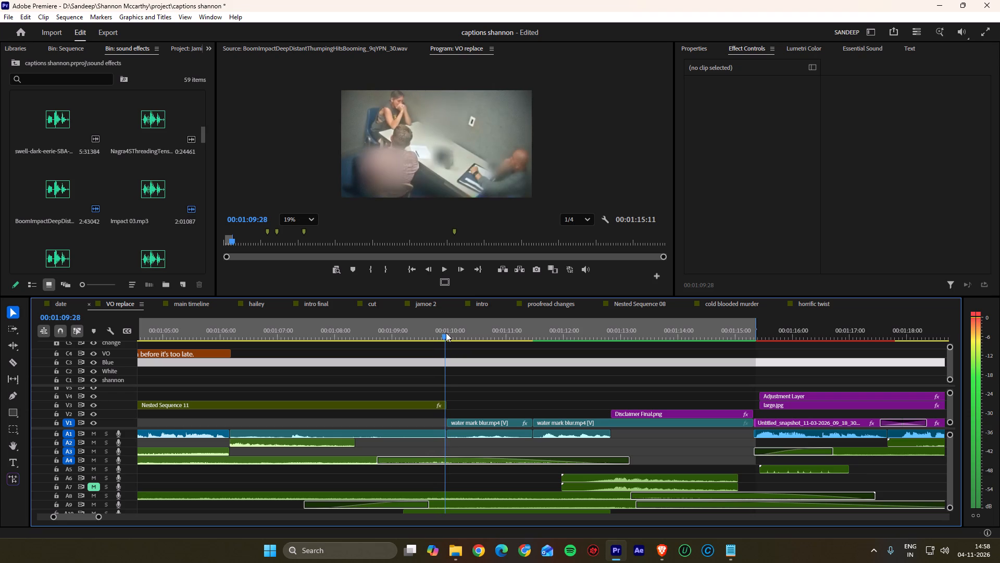
{"action": "left_click_drag", "start_coordinate": [446, 333], "coordinate": [449, 331]}
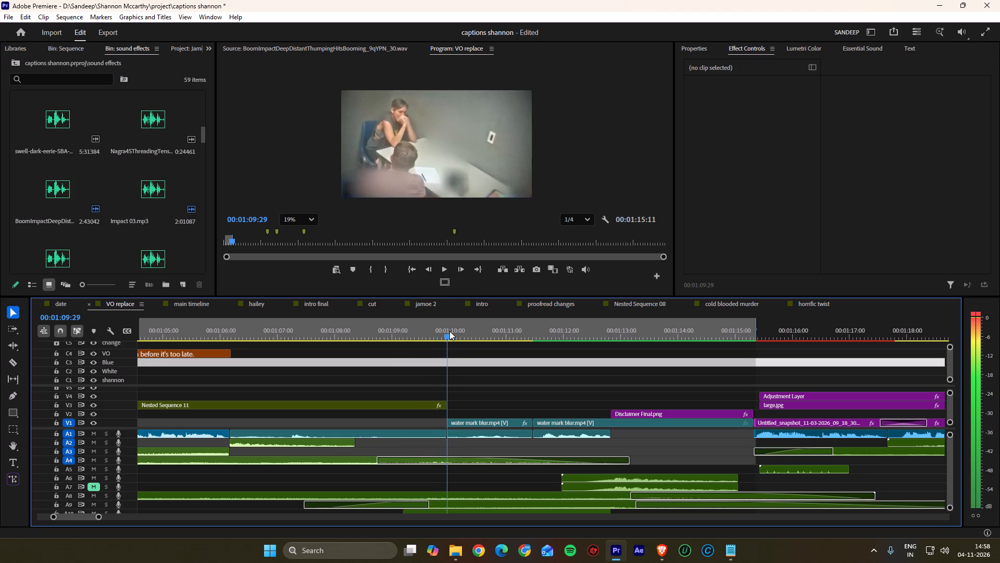
{"action": "left_click_drag", "start_coordinate": [449, 331], "coordinate": [441, 333]}
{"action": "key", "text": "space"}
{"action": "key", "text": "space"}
{"action": "left_click", "coordinate": [456, 332]}
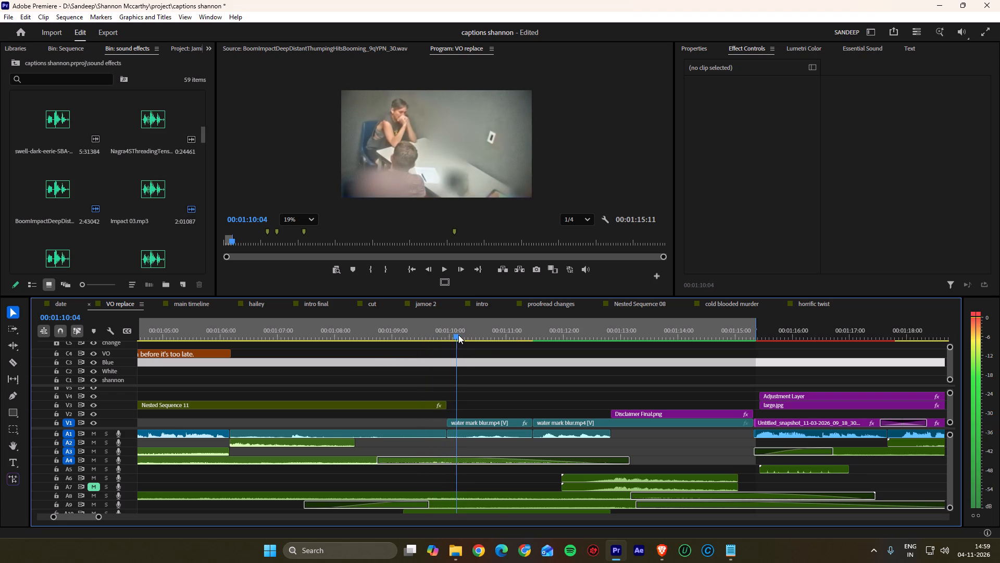
Extend the end of Nested Sequence 11 on V3 as far as it goes over the enlarged water mark blur.mp4 clip.
{"action": "left_click_drag", "start_coordinate": [445, 401], "coordinate": [450, 402]}
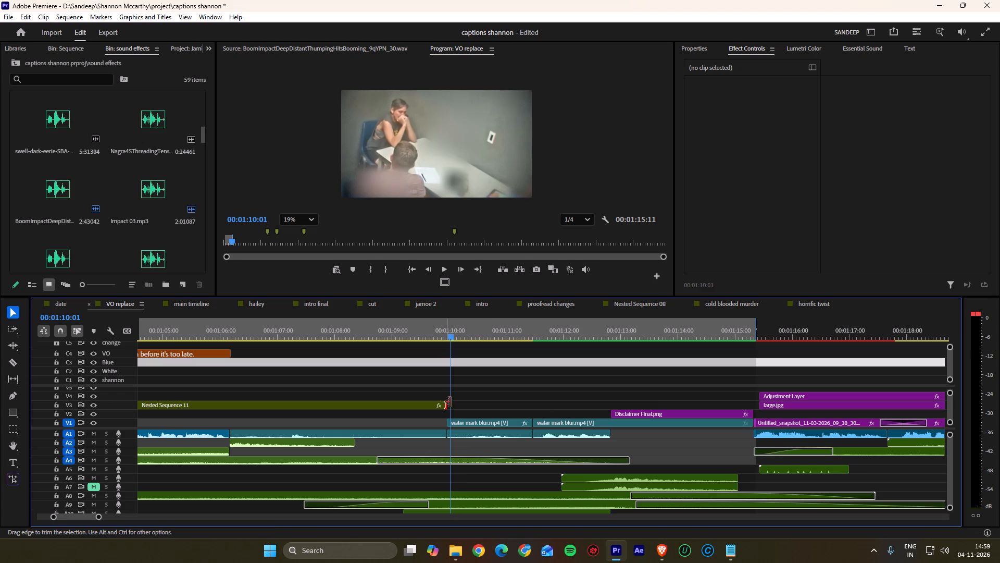
{"action": "left_click_drag", "start_coordinate": [450, 402], "coordinate": [491, 407]}
{"action": "left_click_drag", "start_coordinate": [452, 326], "coordinate": [474, 326]}
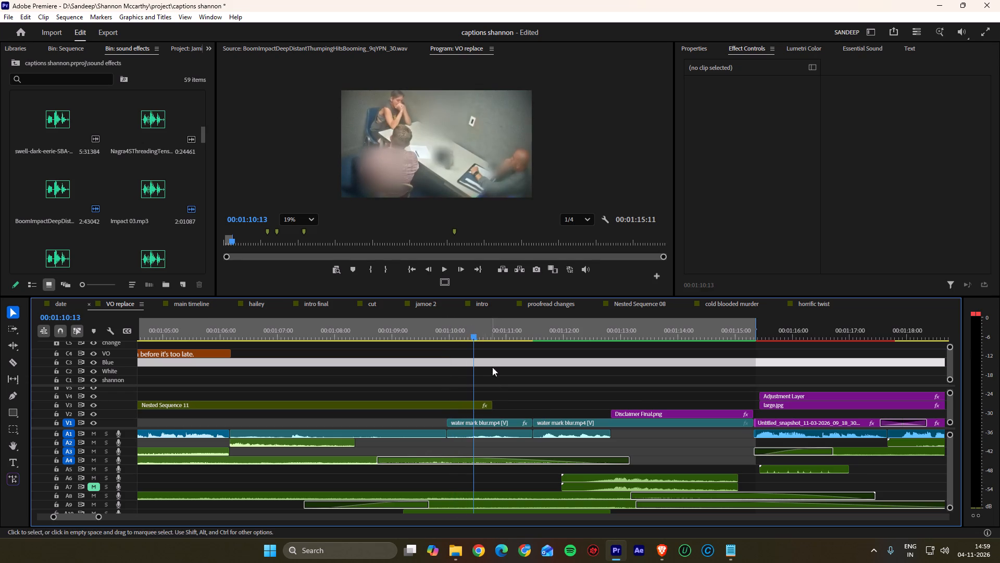
{"action": "left_click_drag", "start_coordinate": [493, 406], "coordinate": [601, 411]}
{"action": "left_click", "coordinate": [577, 407]}
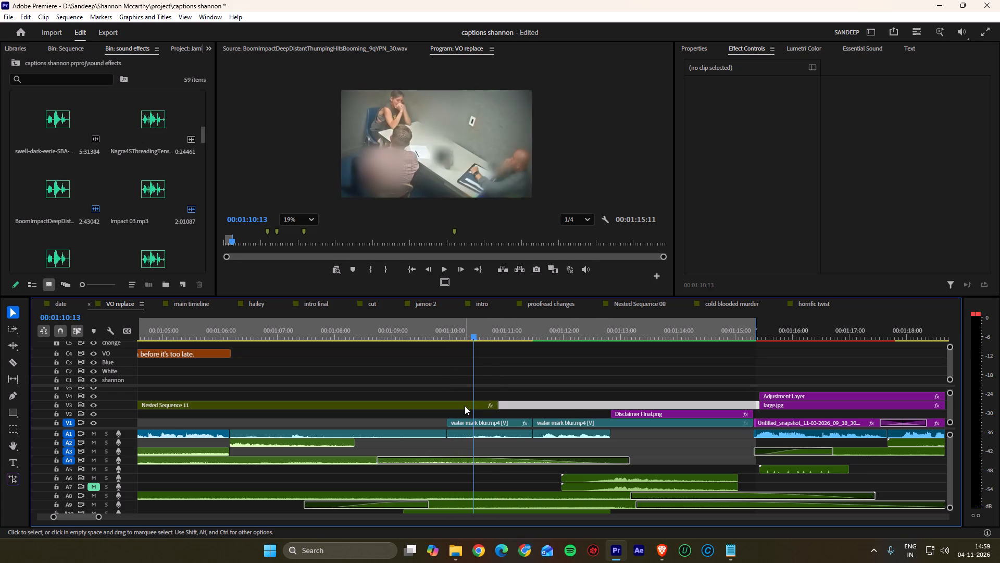
Open Nested Sequence 11 and extend the end of the water mark blur.mp4 clip on V8 to about 00:00:14:23.
{"action": "double_click", "coordinate": [468, 406]}
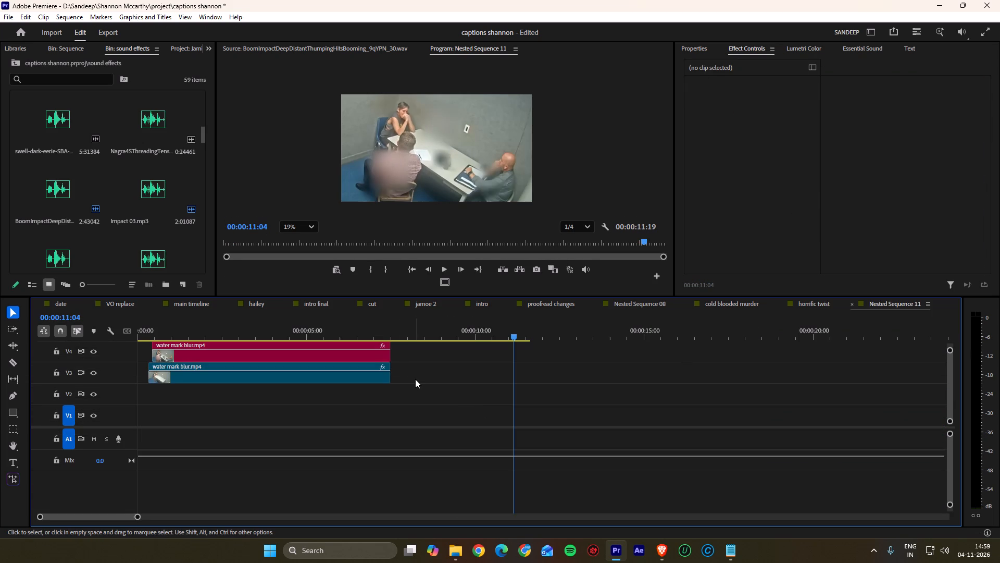
{"action": "scroll", "coordinate": [415, 380], "scroll_direction": "up", "scroll_amount": 11, "text": "ctrl"}
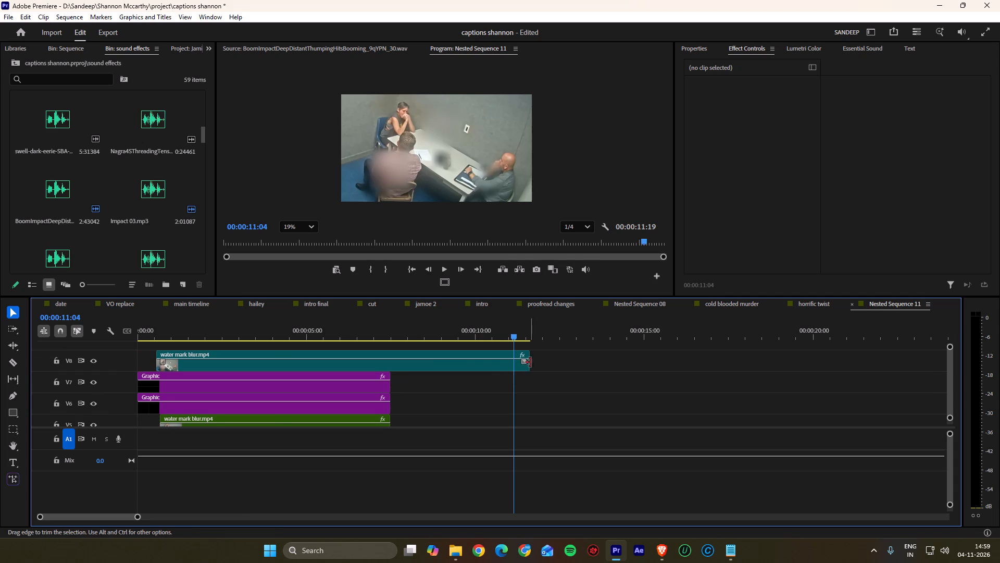
{"action": "left_click_drag", "start_coordinate": [533, 361], "coordinate": [639, 362]}
{"action": "left_click", "coordinate": [634, 393]}
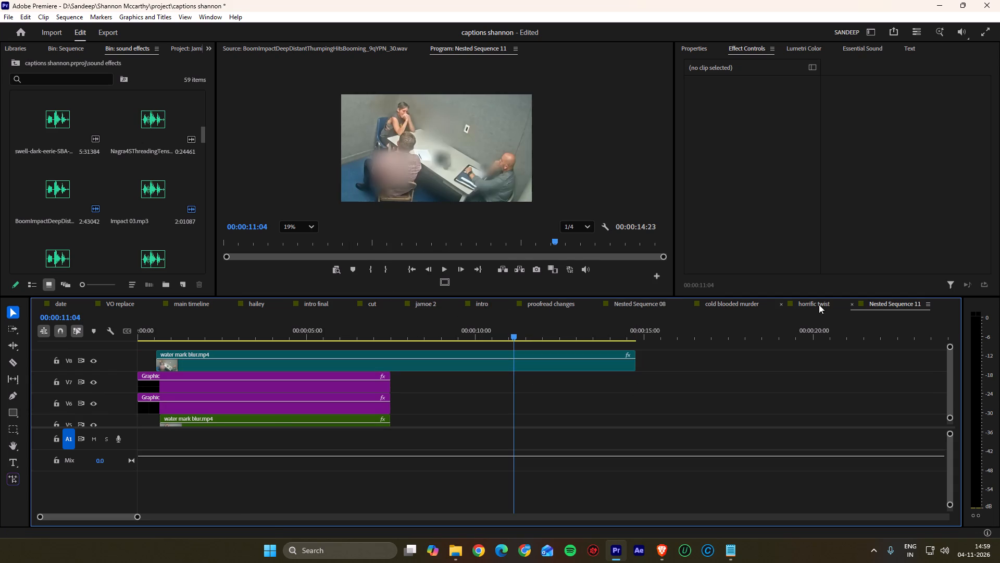
Return to the VO replace sequence and extend the end of Nested Sequence 11 on V3 to 00:01:11:14, level with the cut on V1.
{"action": "left_click", "coordinate": [139, 303]}
{"action": "left_click_drag", "start_coordinate": [447, 329], "coordinate": [375, 333]}
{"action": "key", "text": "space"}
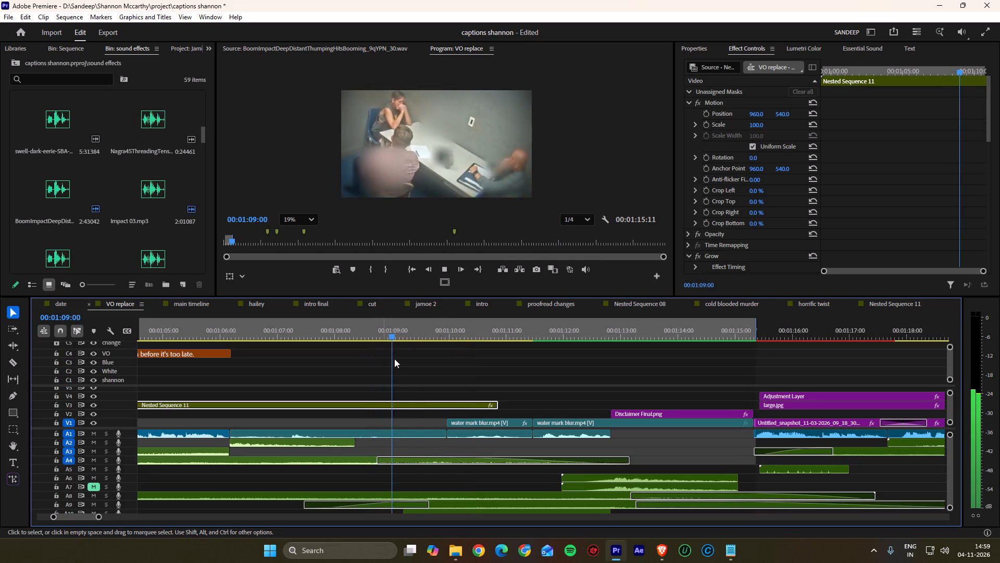
{"action": "scroll", "coordinate": [448, 377], "scroll_direction": "down", "scroll_amount": 3}
{"action": "left_click_drag", "start_coordinate": [451, 403], "coordinate": [490, 402]}
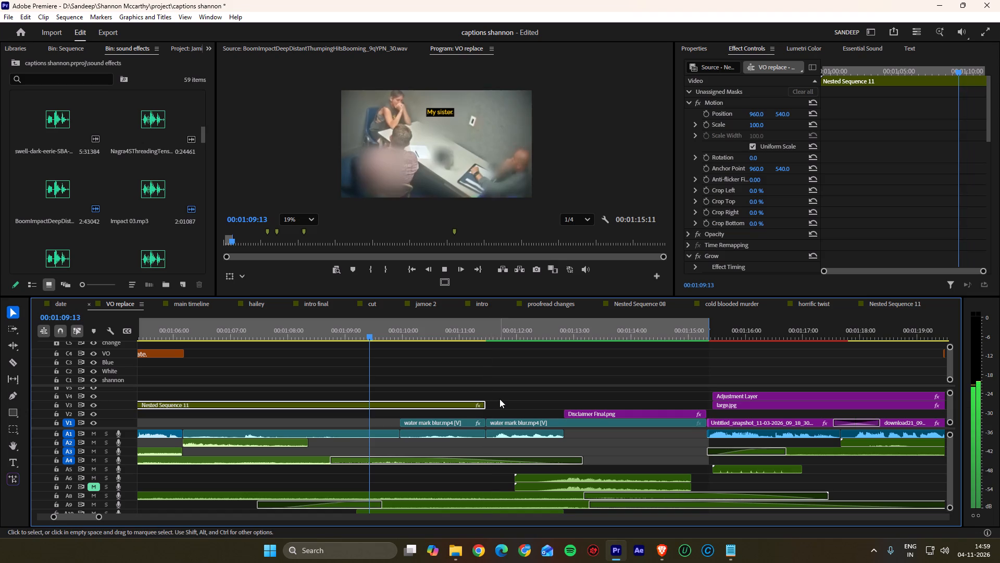
Mark an in-to-out range from about 00:01:07:26 to about 00:01:12:20 and render it for playback.
{"action": "left_click_drag", "start_coordinate": [462, 320], "coordinate": [446, 323]}
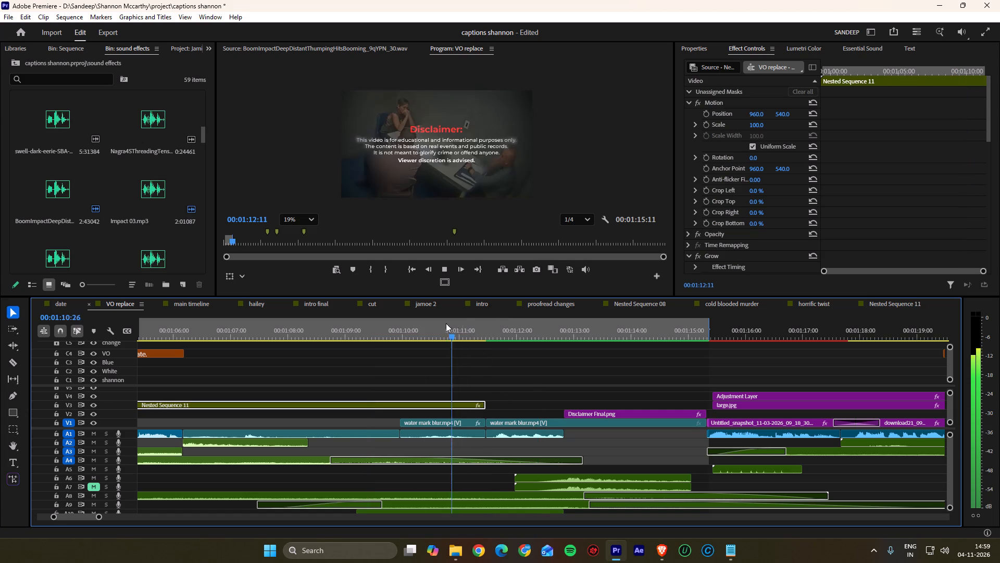
{"action": "left_click_drag", "start_coordinate": [446, 323], "coordinate": [384, 325]}
{"action": "left_click", "coordinate": [415, 356]}
{"action": "left_click", "coordinate": [384, 335]}
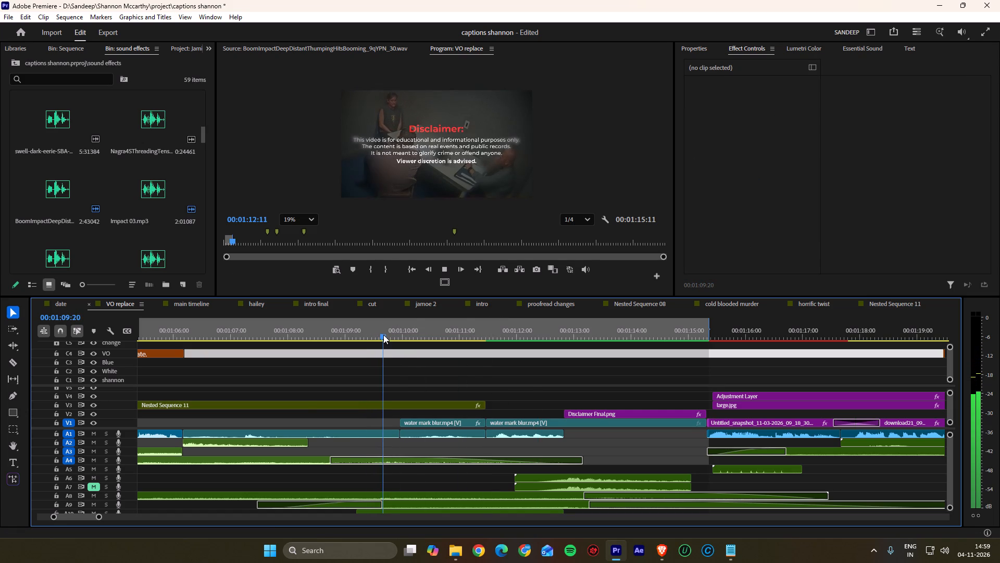
{"action": "left_click_drag", "start_coordinate": [383, 335], "coordinate": [541, 334]}
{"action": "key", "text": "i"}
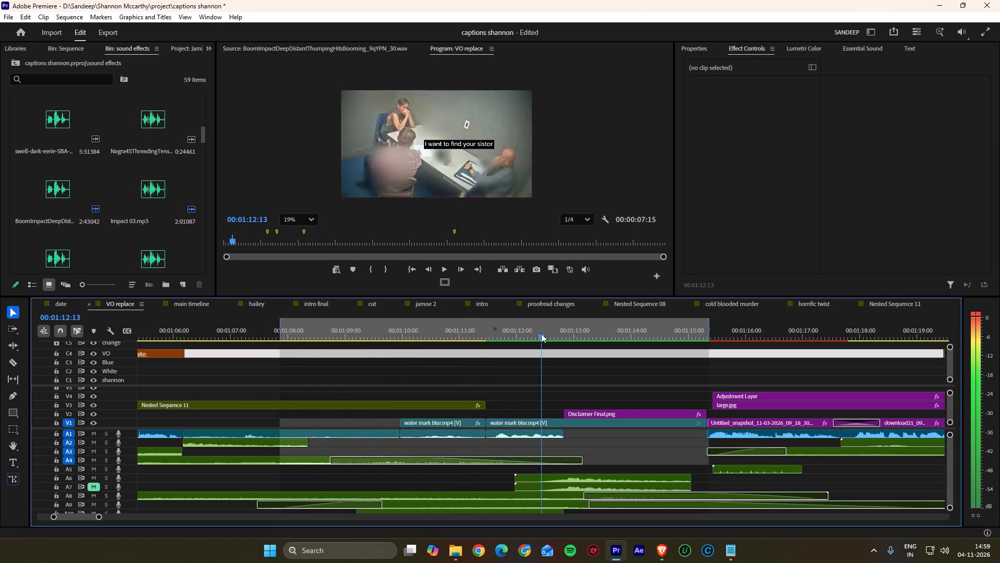
{"action": "left_click_drag", "start_coordinate": [541, 334], "coordinate": [555, 333]}
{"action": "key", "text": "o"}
{"action": "key", "text": "shift+Return"}
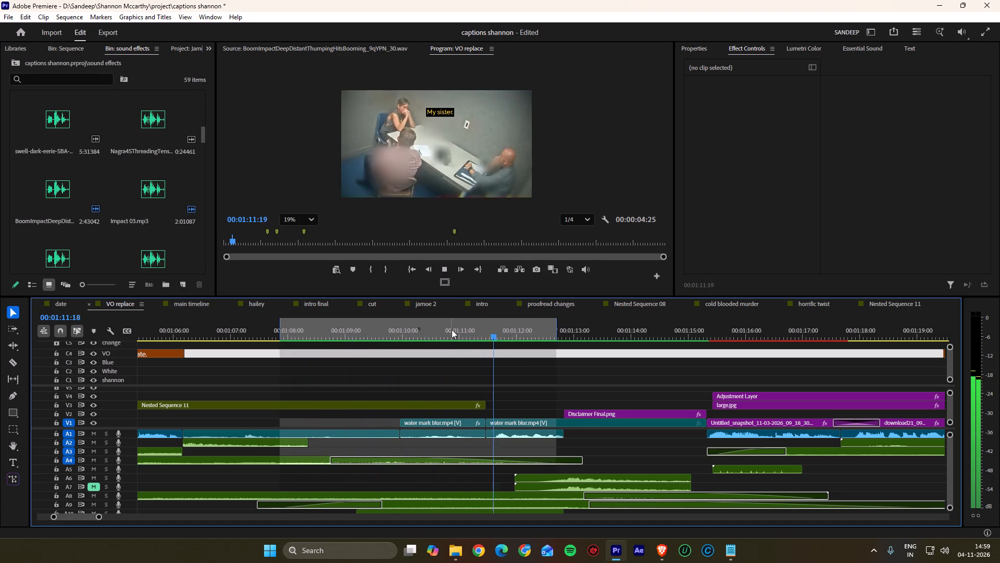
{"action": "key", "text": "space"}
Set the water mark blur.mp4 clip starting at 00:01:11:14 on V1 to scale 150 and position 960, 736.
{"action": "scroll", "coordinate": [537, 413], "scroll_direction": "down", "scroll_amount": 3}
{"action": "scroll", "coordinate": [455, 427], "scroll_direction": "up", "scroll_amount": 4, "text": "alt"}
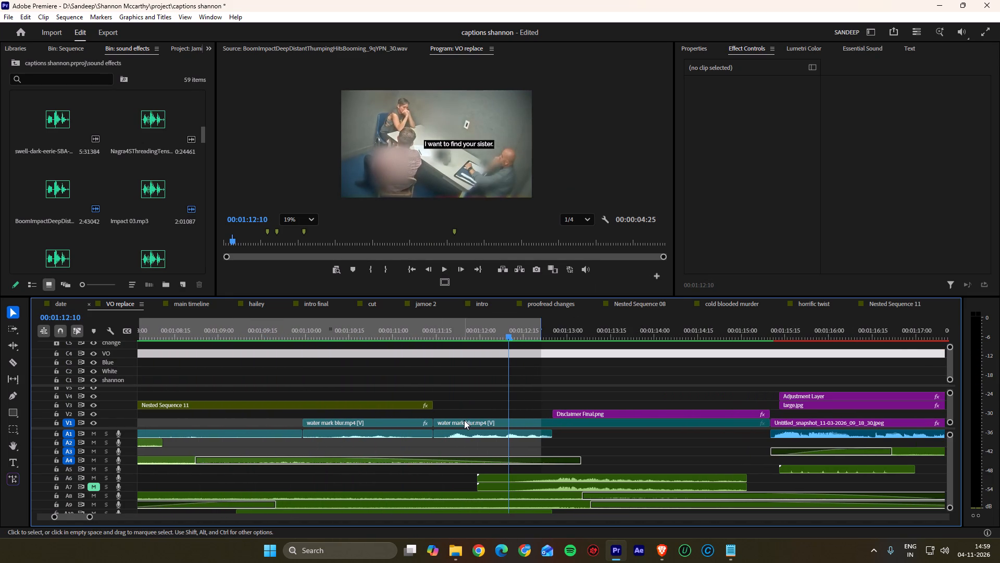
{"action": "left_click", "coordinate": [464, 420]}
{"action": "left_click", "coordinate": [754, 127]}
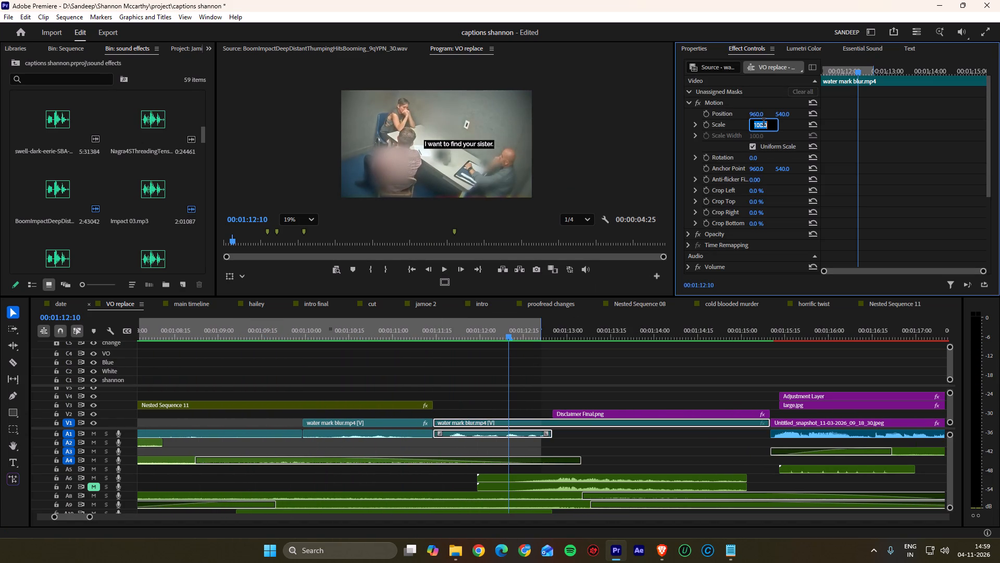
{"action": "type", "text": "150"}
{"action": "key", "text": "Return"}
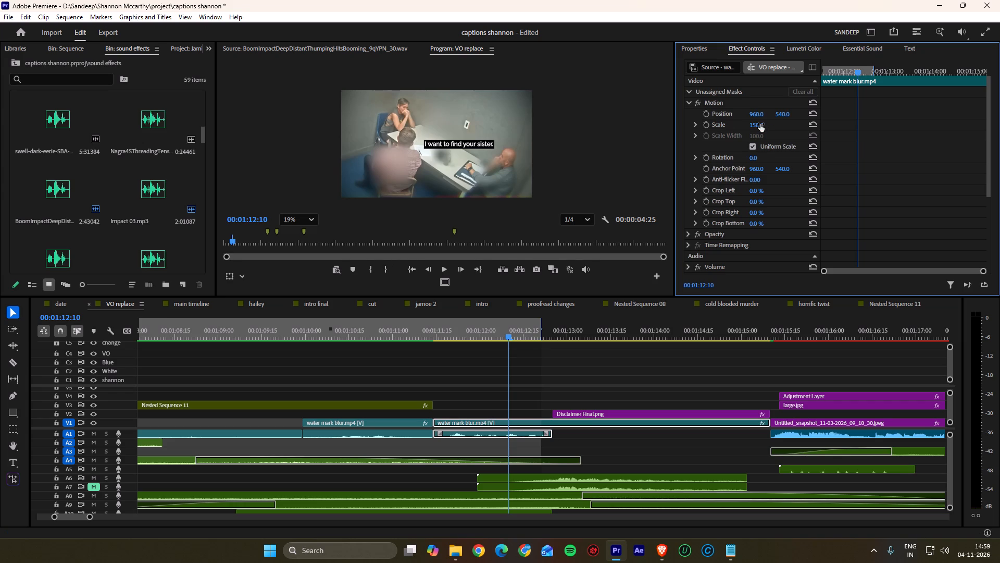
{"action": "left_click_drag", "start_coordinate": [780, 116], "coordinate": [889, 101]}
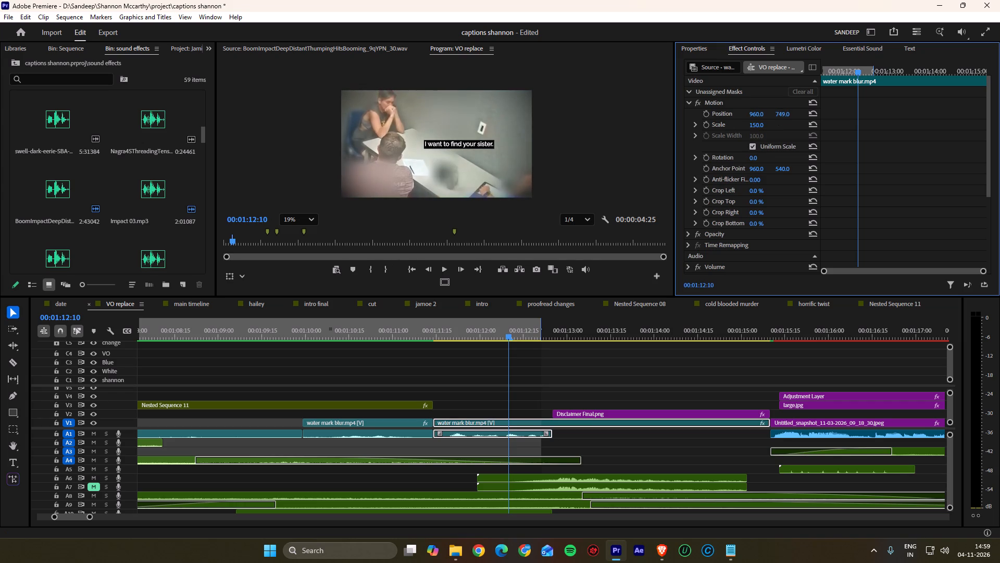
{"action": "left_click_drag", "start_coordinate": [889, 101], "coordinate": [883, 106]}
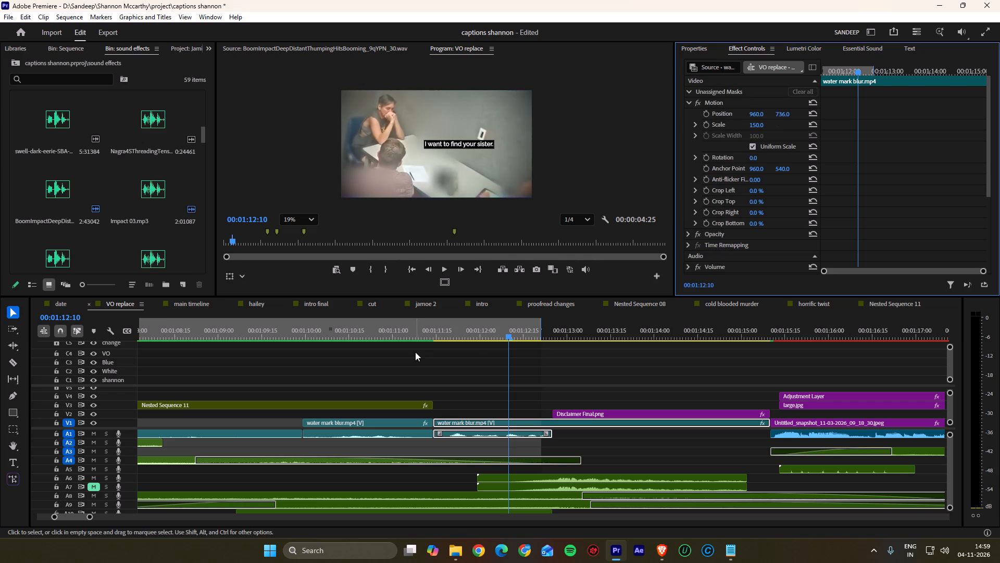
Review the cut at 00:01:11:14 from Nested Sequence 11 to the enlarged water mark blur.mp4 clip.
{"action": "left_click", "coordinate": [409, 334]}
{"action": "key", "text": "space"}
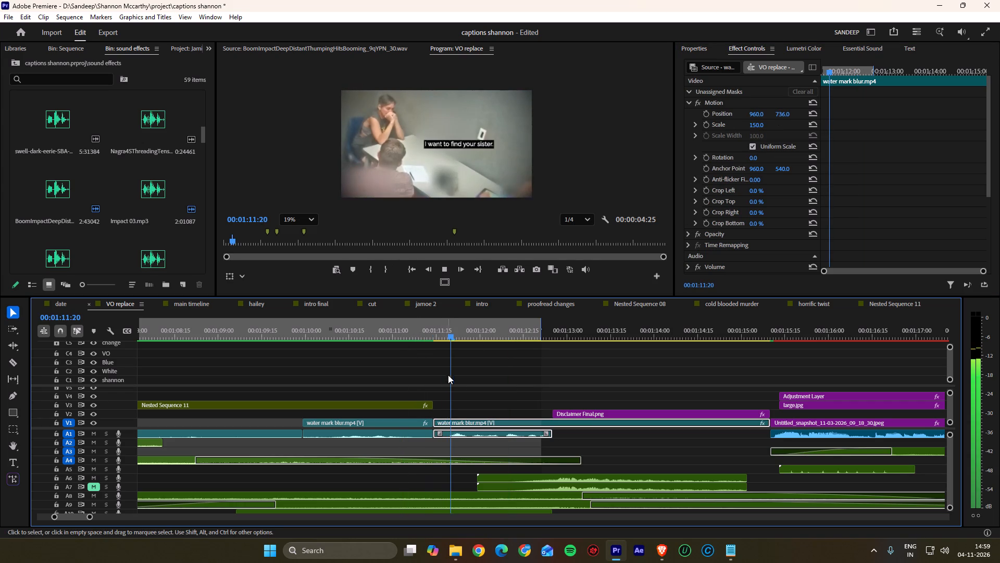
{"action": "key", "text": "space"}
{"action": "left_click_drag", "start_coordinate": [446, 331], "coordinate": [419, 332]}
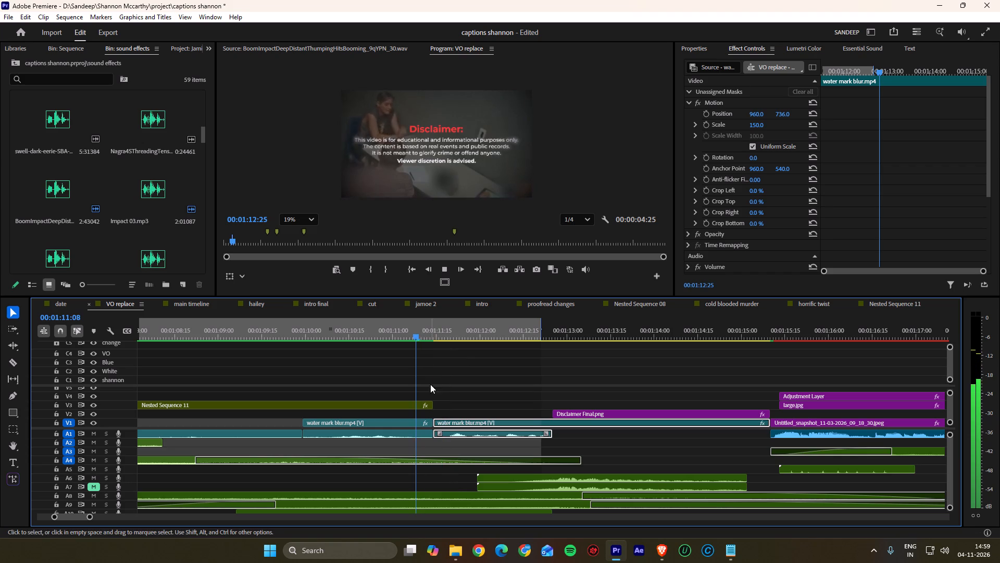
{"action": "left_click_drag", "start_coordinate": [419, 335], "coordinate": [394, 334]}
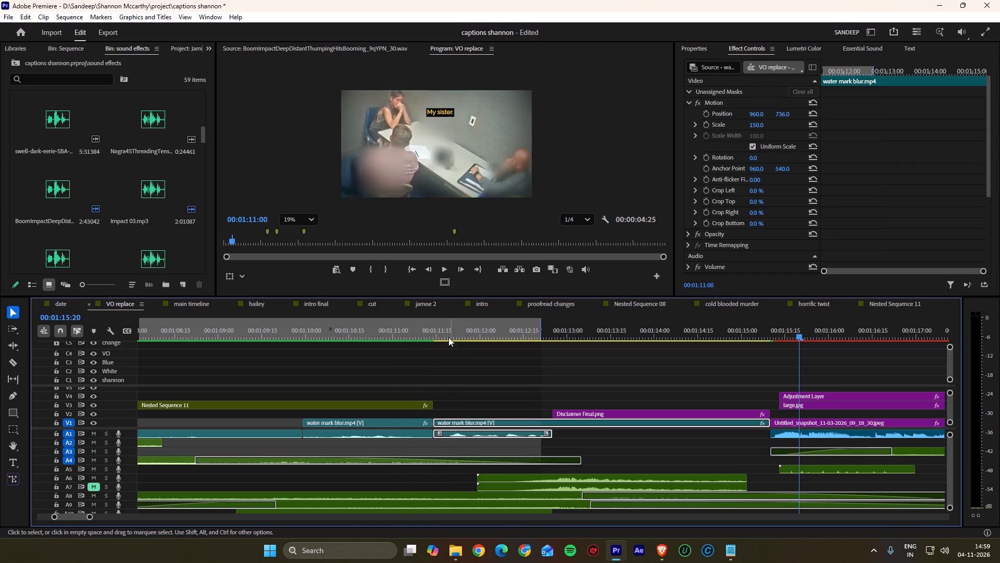
{"action": "left_click_drag", "start_coordinate": [427, 331], "coordinate": [434, 332]}
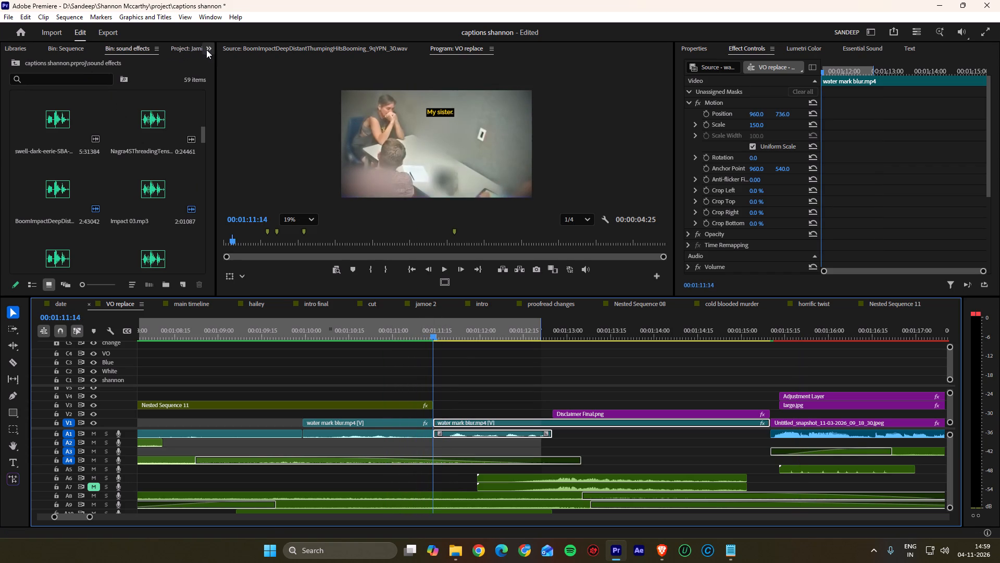
Find the Lens Blur video transition in the effects and apply it to the end of Nested Sequence 11 on V3.
{"action": "left_click", "coordinate": [206, 50]}
{"action": "left_click", "coordinate": [220, 66]}
{"action": "left_click", "coordinate": [99, 66]}
{"action": "left_click", "coordinate": [64, 65]}
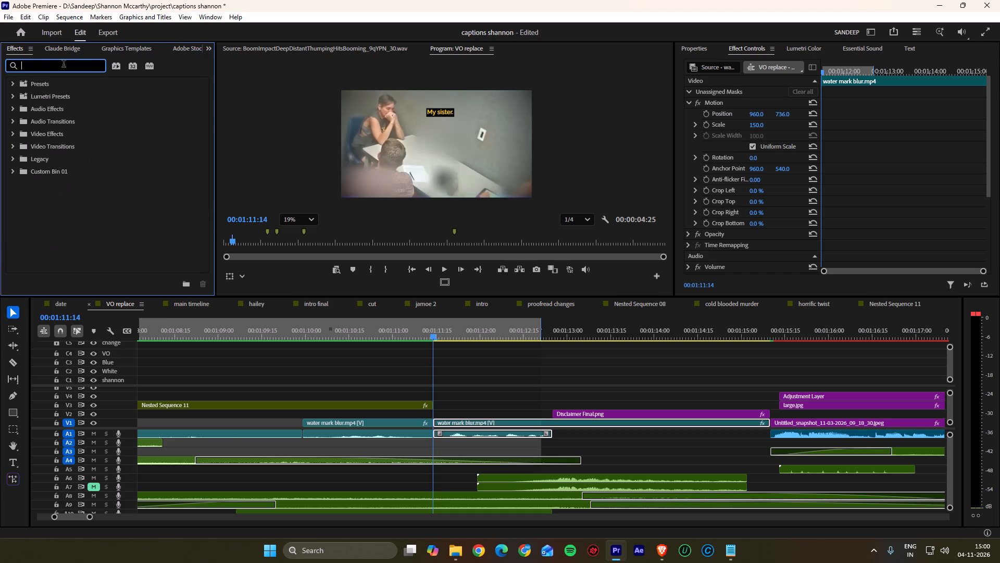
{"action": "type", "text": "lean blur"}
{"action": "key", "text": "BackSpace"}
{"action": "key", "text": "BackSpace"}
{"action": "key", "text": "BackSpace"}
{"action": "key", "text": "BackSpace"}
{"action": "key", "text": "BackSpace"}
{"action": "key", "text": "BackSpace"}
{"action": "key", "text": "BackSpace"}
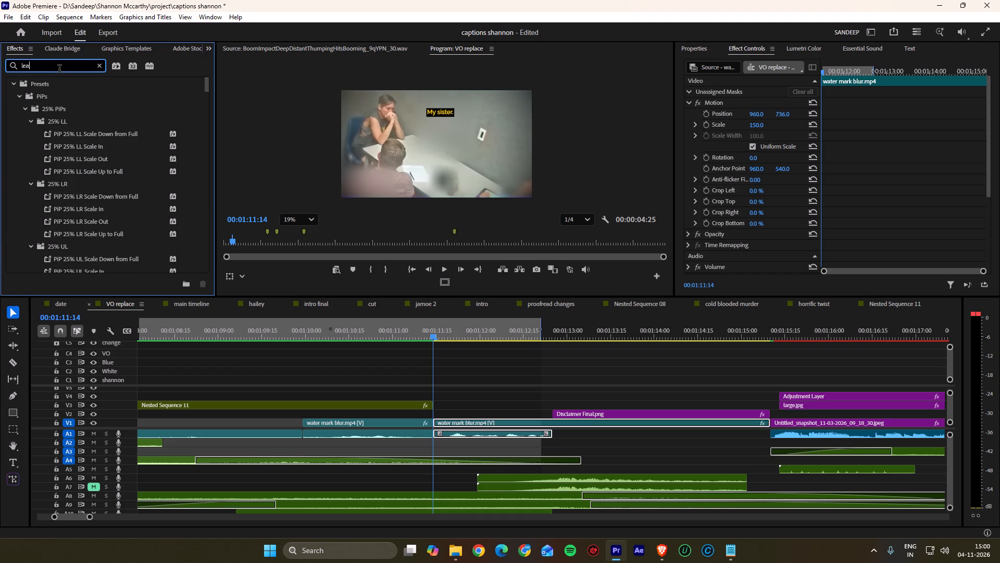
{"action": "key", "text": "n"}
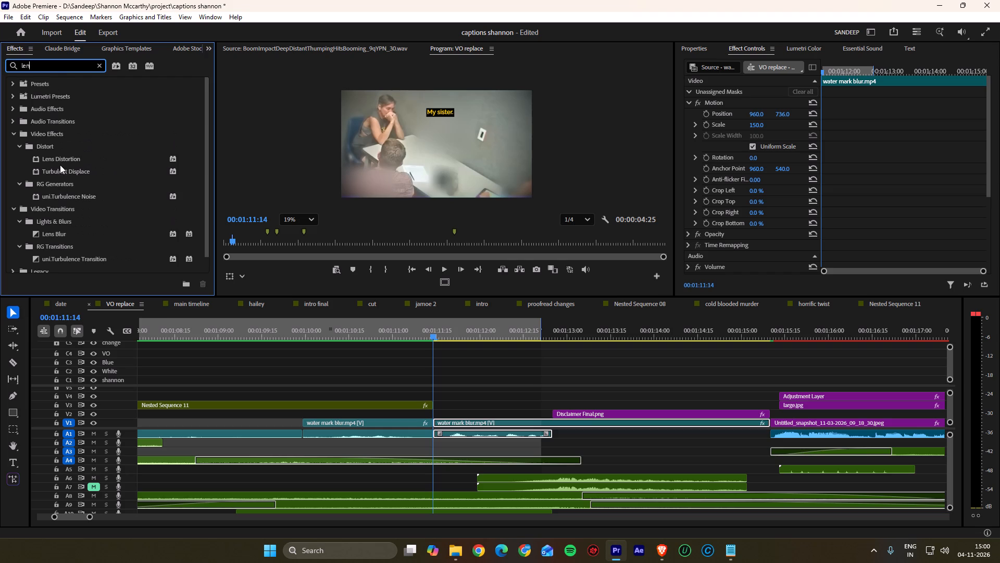
{"action": "left_click_drag", "start_coordinate": [56, 235], "coordinate": [402, 416]}
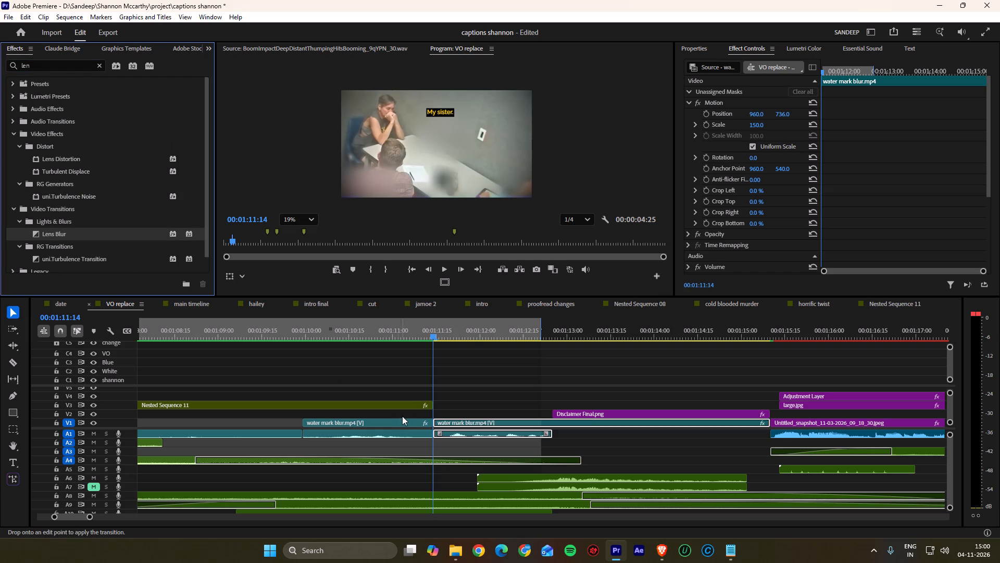
{"action": "left_click_drag", "start_coordinate": [402, 416], "coordinate": [432, 405]}
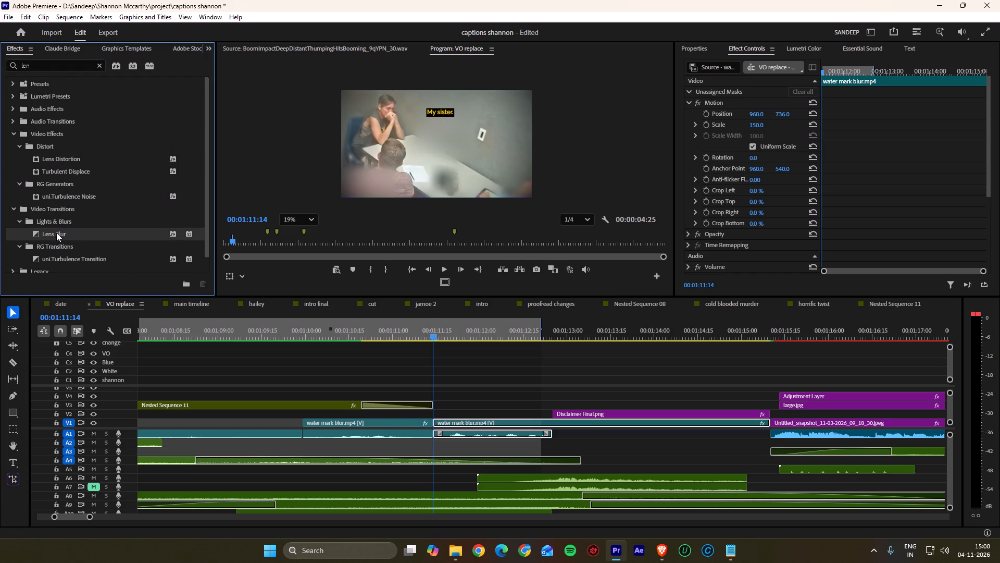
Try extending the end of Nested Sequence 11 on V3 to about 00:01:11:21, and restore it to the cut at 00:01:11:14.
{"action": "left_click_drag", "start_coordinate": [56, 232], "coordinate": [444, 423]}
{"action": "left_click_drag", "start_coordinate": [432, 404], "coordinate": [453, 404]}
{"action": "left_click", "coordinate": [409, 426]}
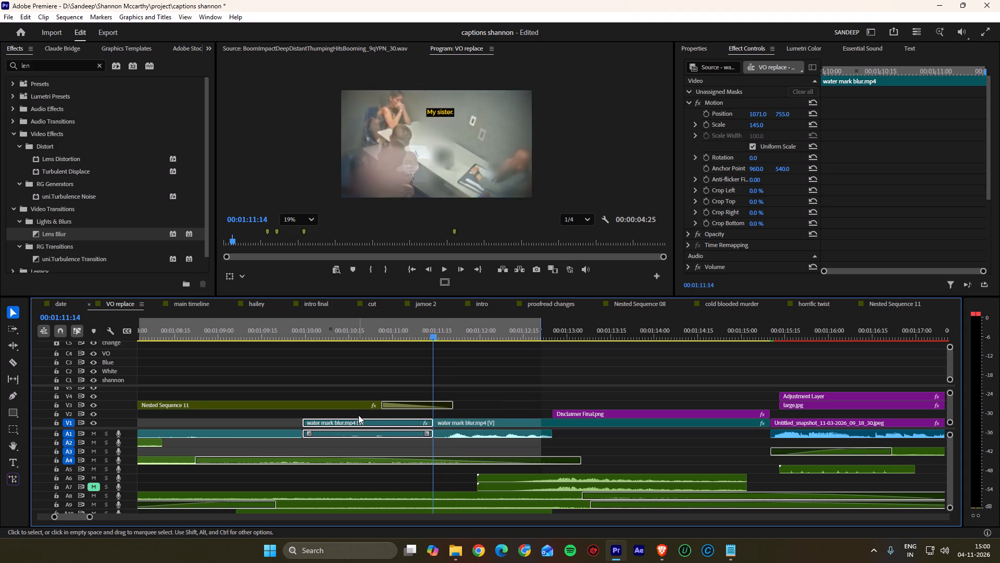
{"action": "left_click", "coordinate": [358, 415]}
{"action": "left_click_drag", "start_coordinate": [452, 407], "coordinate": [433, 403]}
Apply the Lens Blur transition at the start of the second water mark blur.mp4 clip on V1, at 00:01:11:14.
{"action": "left_click_drag", "start_coordinate": [50, 236], "coordinate": [328, 385]}
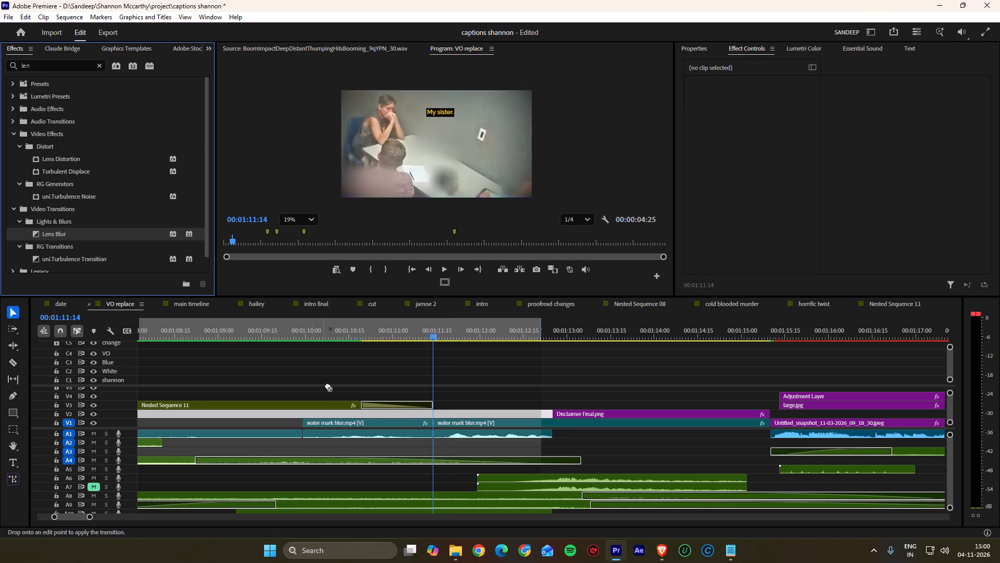
{"action": "left_click_drag", "start_coordinate": [328, 385], "coordinate": [439, 422]}
{"action": "left_click", "coordinate": [457, 410]}
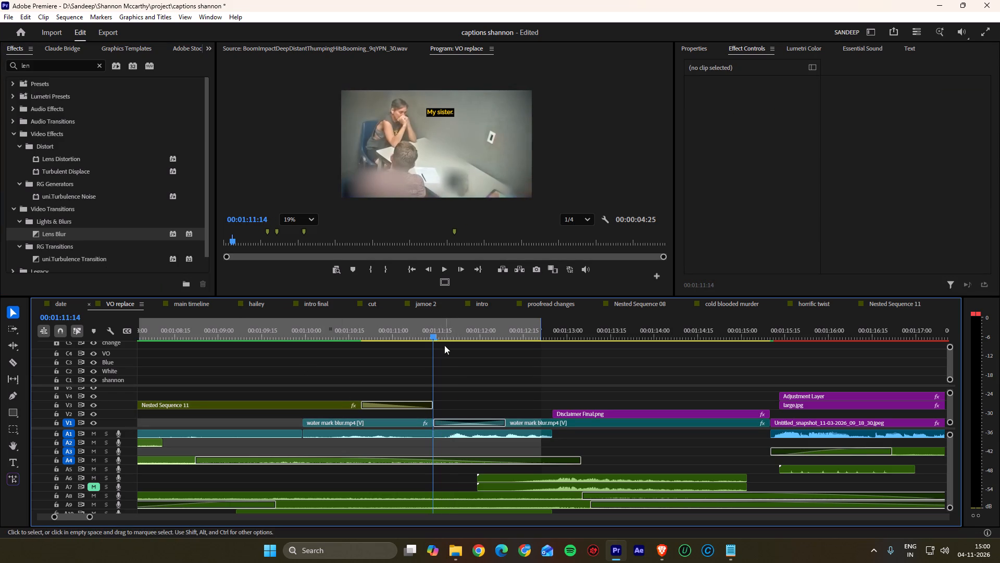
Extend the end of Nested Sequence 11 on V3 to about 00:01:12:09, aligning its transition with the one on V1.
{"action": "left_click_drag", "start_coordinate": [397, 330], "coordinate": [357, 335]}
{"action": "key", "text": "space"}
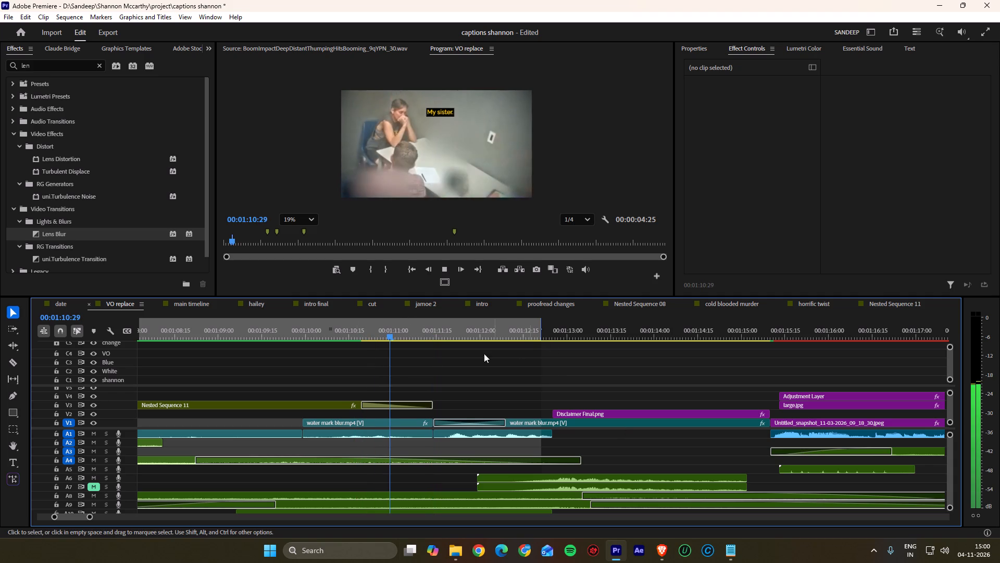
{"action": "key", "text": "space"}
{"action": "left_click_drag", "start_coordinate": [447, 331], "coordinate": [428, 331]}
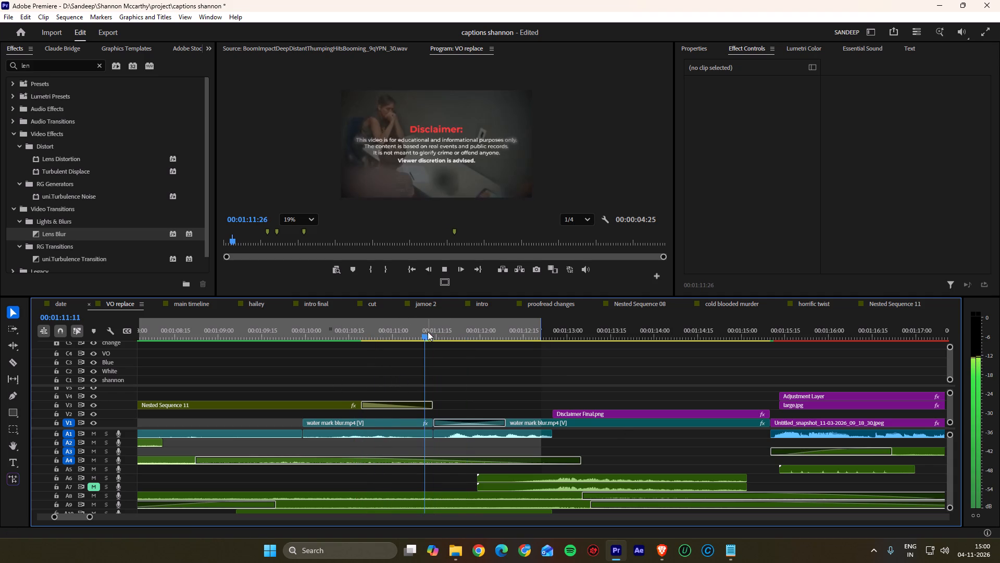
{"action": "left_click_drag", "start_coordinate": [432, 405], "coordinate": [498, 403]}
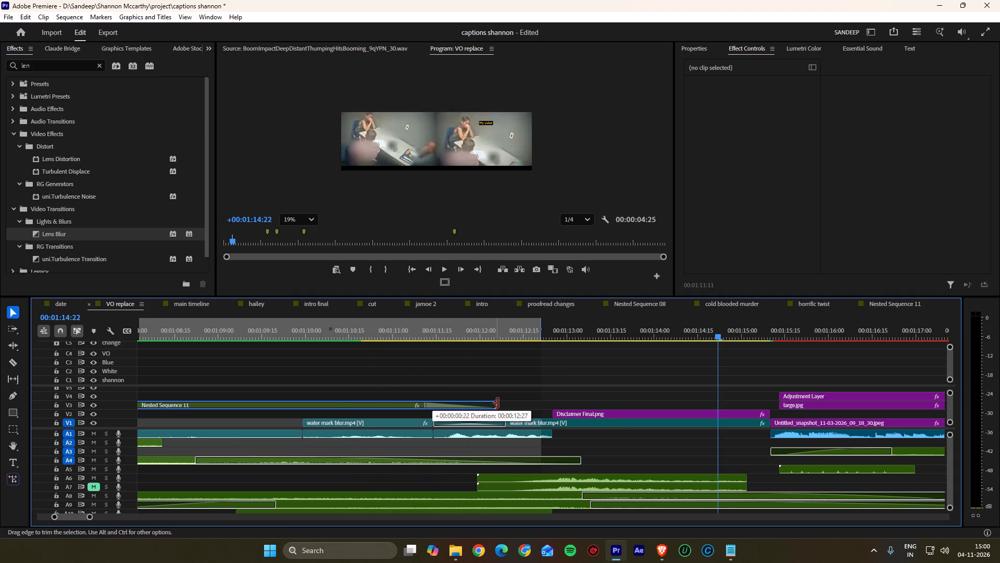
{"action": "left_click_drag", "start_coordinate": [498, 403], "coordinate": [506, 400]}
Center the Lens Blur transition on V1 over the cut between the two water mark blur.mp4 clips at 00:01:11:14.
{"action": "left_click_drag", "start_coordinate": [459, 331], "coordinate": [378, 322]}
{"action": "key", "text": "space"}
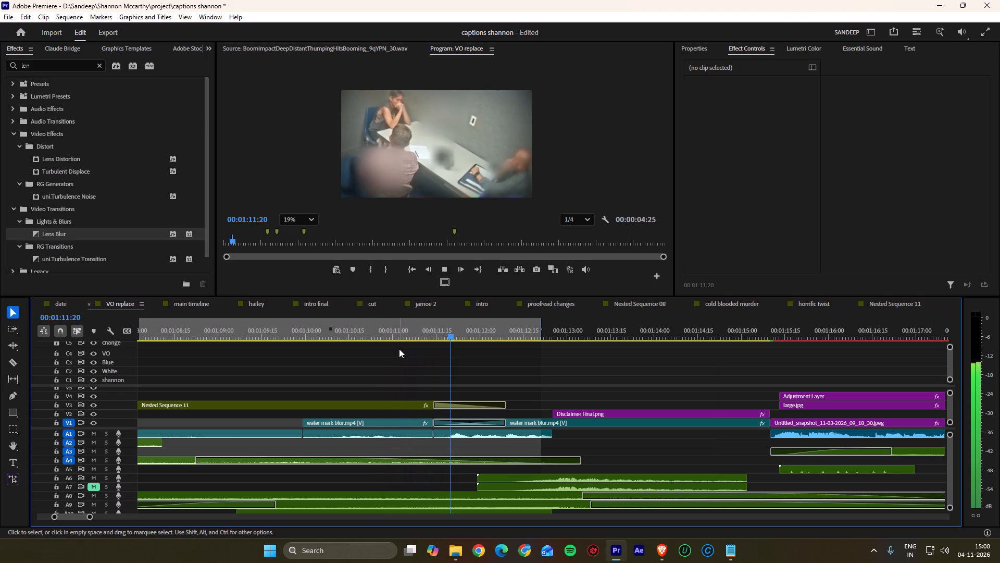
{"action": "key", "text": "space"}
{"action": "left_click_drag", "start_coordinate": [455, 331], "coordinate": [398, 331]}
{"action": "left_click", "coordinate": [445, 378]}
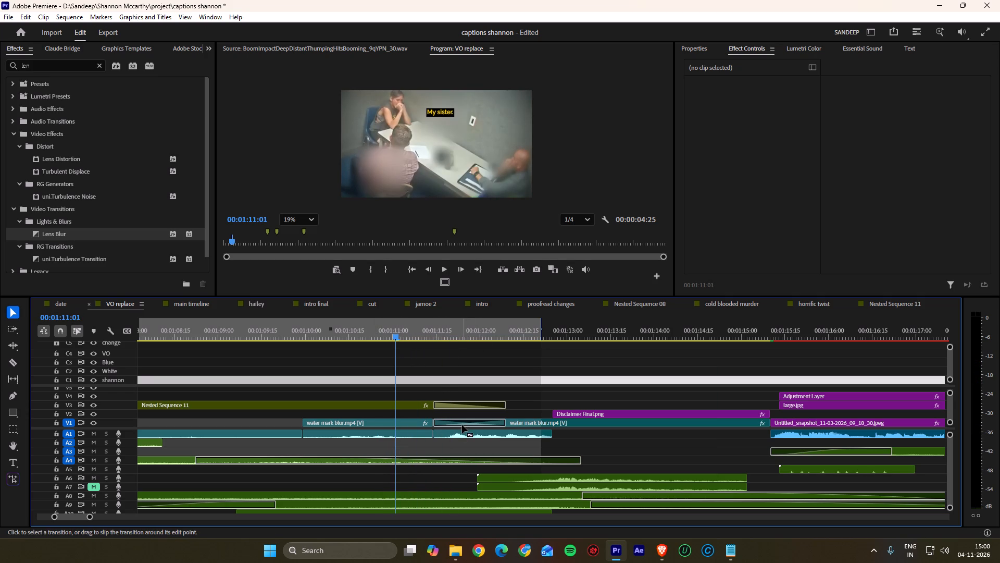
{"action": "left_click_drag", "start_coordinate": [462, 424], "coordinate": [429, 423]}
Trim the end of Nested Sequence 11 on V3 to about 00:01:11:28, matching the end of the V1 transition, and play it back.
{"action": "left_click_drag", "start_coordinate": [507, 405], "coordinate": [470, 401]}
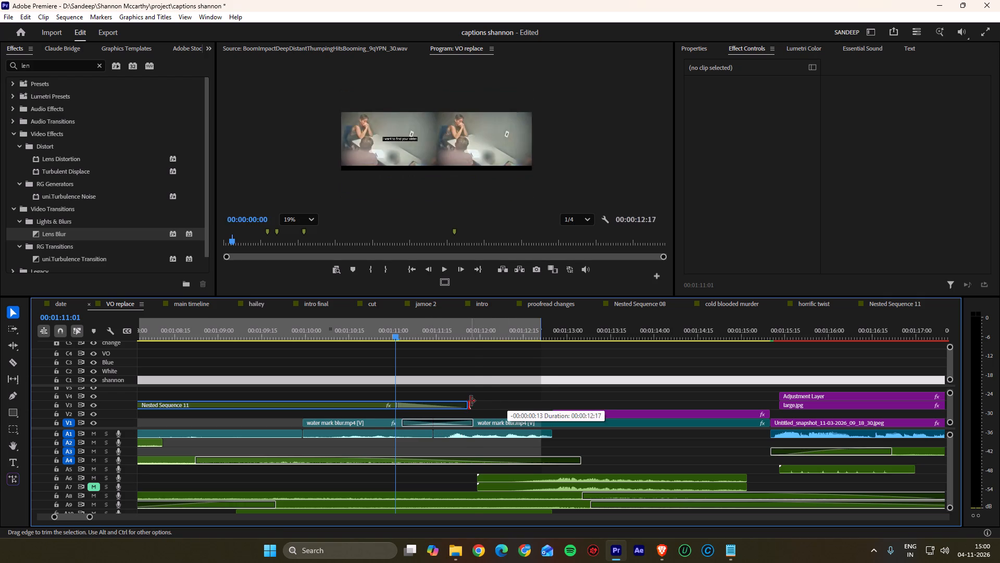
{"action": "left_click_drag", "start_coordinate": [470, 401], "coordinate": [472, 400]}
{"action": "left_click", "coordinate": [498, 401]}
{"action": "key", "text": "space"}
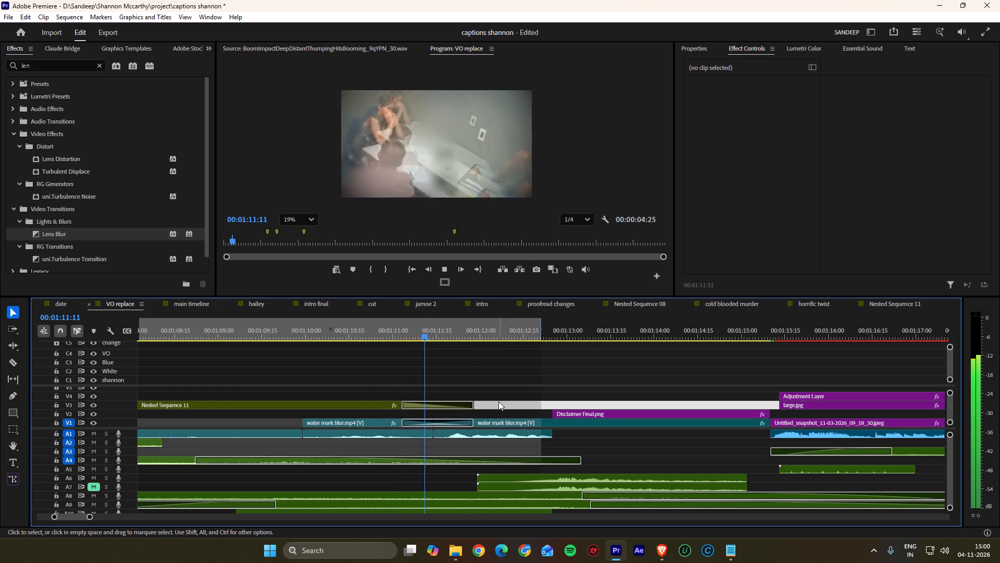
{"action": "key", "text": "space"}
Set the second water mark blur.mp4 clip on V1, after the Lens Blur transition, to scale 117 and position 960, 603.
{"action": "left_click_drag", "start_coordinate": [497, 326], "coordinate": [477, 327]}
{"action": "left_click", "coordinate": [494, 423]}
{"action": "left_click", "coordinate": [490, 332]}
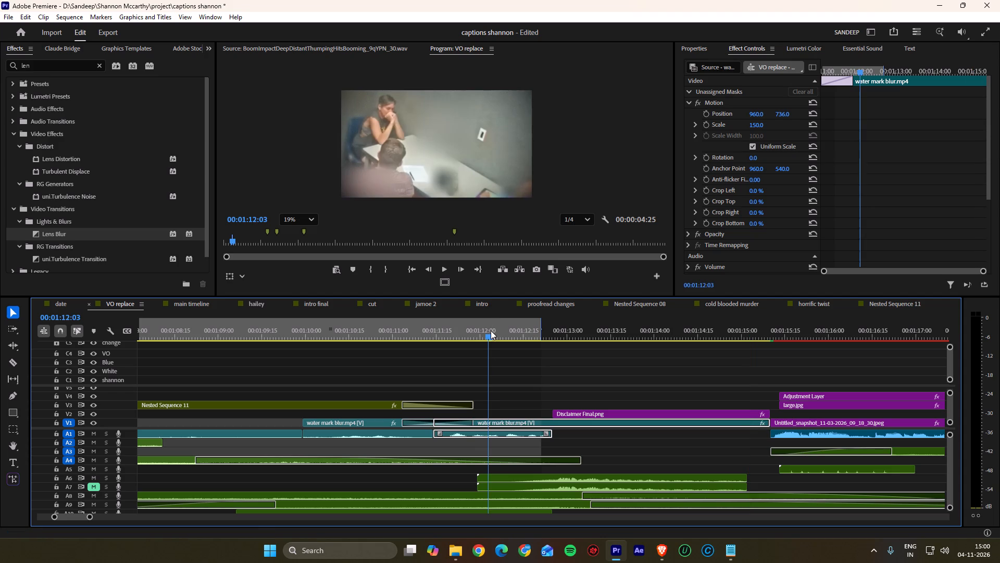
{"action": "left_click_drag", "start_coordinate": [761, 122], "coordinate": [761, 123]}
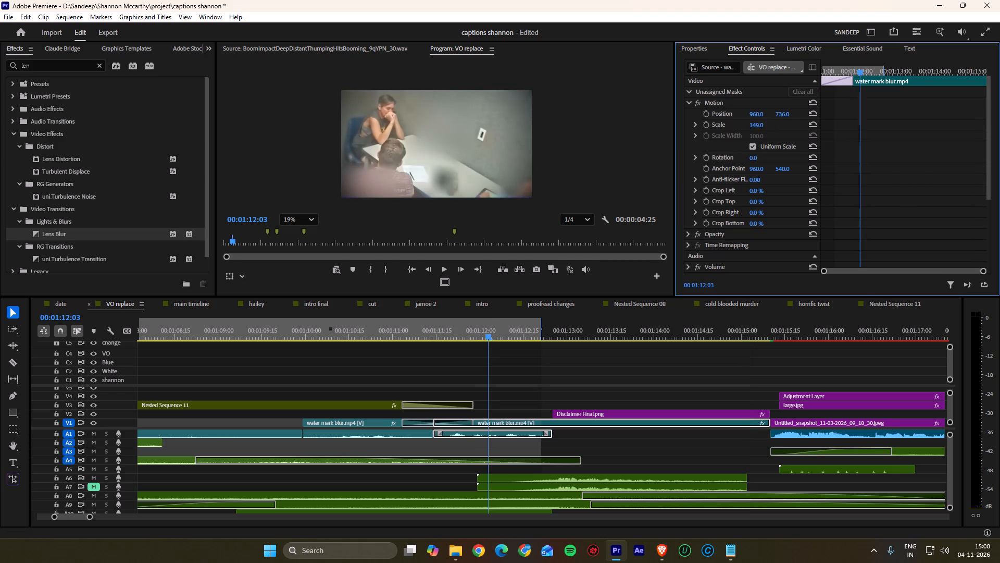
{"action": "left_click_drag", "start_coordinate": [761, 123], "coordinate": [744, 123]}
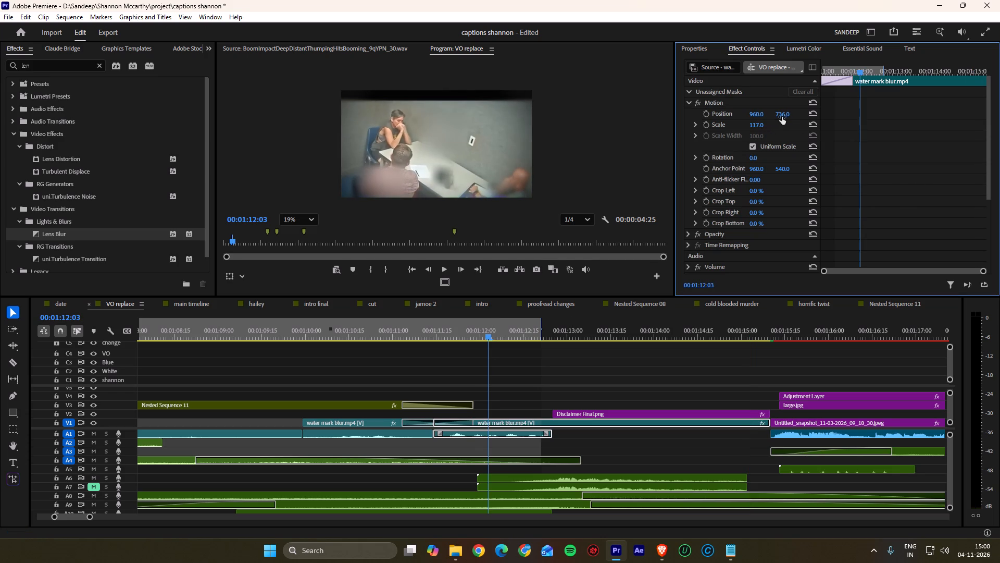
{"action": "left_click_drag", "start_coordinate": [784, 116], "coordinate": [714, 127]}
{"action": "left_click_drag", "start_coordinate": [458, 325], "coordinate": [434, 327]}
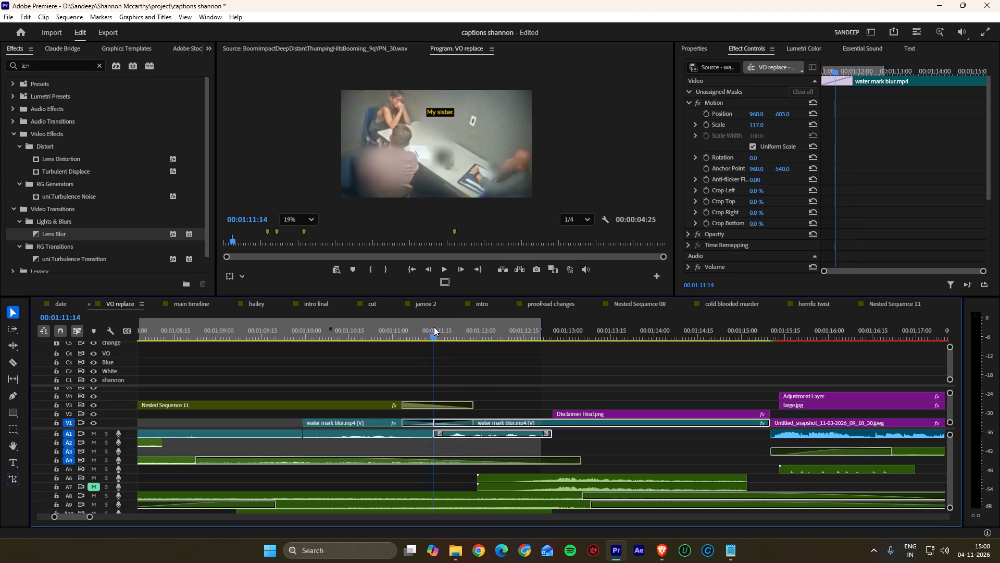
Move the Grow effect's centre point on Nested Sequence 11 toward the woman seated at the table.
{"action": "left_click_drag", "start_coordinate": [434, 327], "coordinate": [427, 327]}
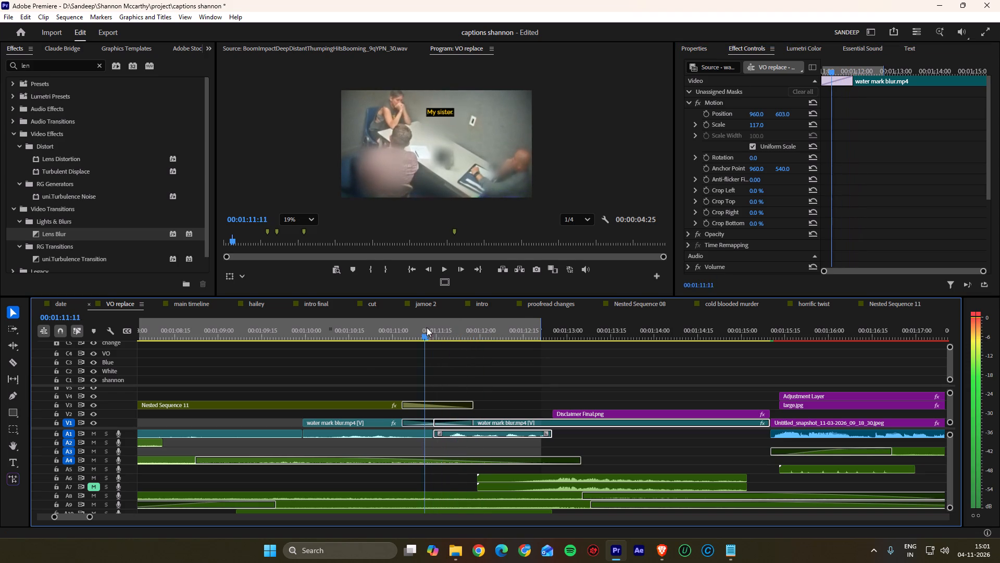
{"action": "left_click_drag", "start_coordinate": [427, 327], "coordinate": [370, 332]}
{"action": "left_click", "coordinate": [360, 407]}
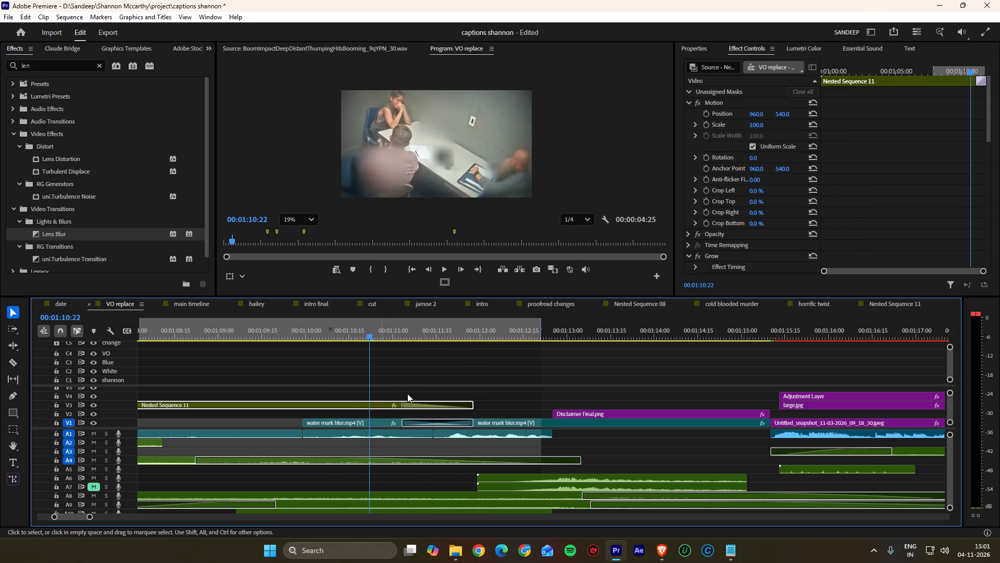
{"action": "scroll", "coordinate": [719, 205], "scroll_direction": "down", "scroll_amount": 3}
{"action": "left_click", "coordinate": [710, 224]}
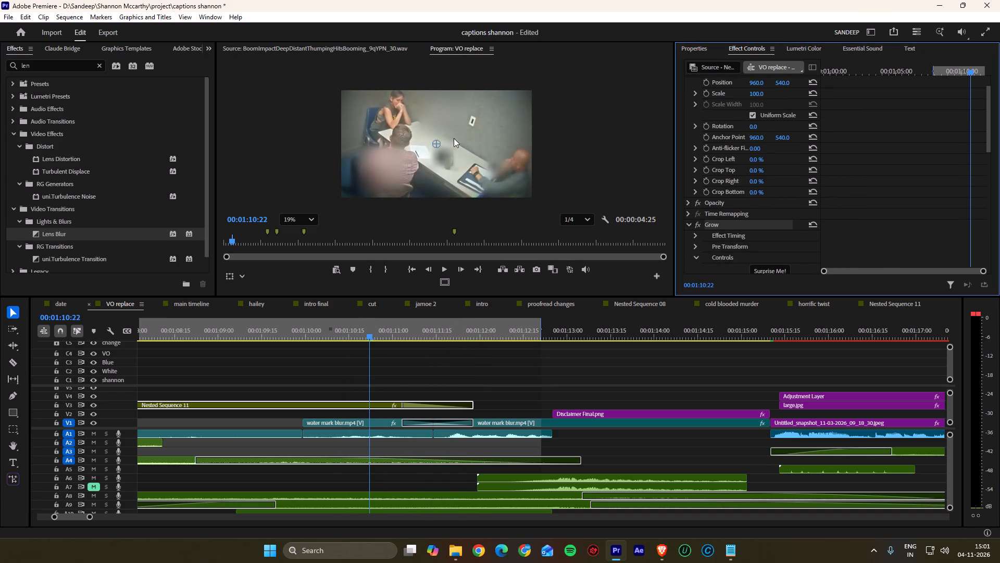
{"action": "left_click_drag", "start_coordinate": [436, 142], "coordinate": [401, 116]}
Mark in at 00:00:58:27 and out at 00:01:14:27, then render that range and watch the playback.
{"action": "left_click_drag", "start_coordinate": [366, 337], "coordinate": [322, 328]}
{"action": "scroll", "coordinate": [636, 387], "scroll_direction": "down", "scroll_amount": 10, "text": "alt"}
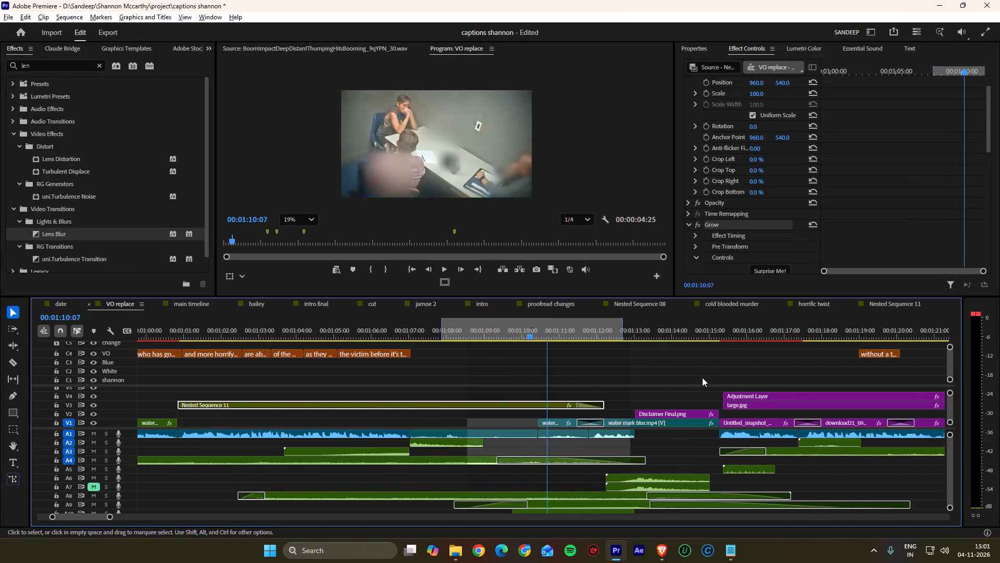
{"action": "scroll", "coordinate": [702, 377], "scroll_direction": "down", "scroll_amount": 4, "text": "alt"}
{"action": "left_click_drag", "start_coordinate": [493, 328], "coordinate": [386, 329]}
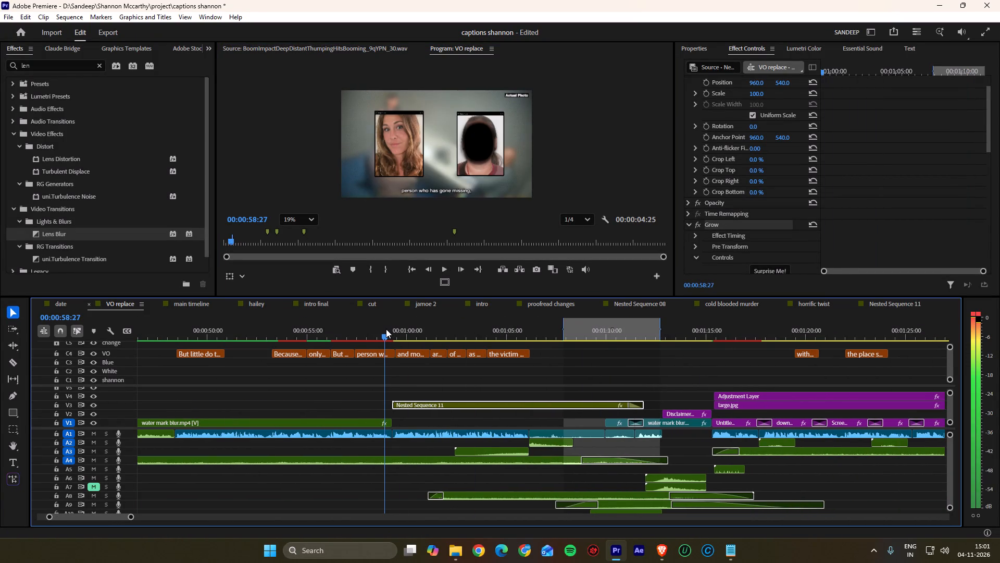
{"action": "left_click_drag", "start_coordinate": [386, 329], "coordinate": [705, 323]}
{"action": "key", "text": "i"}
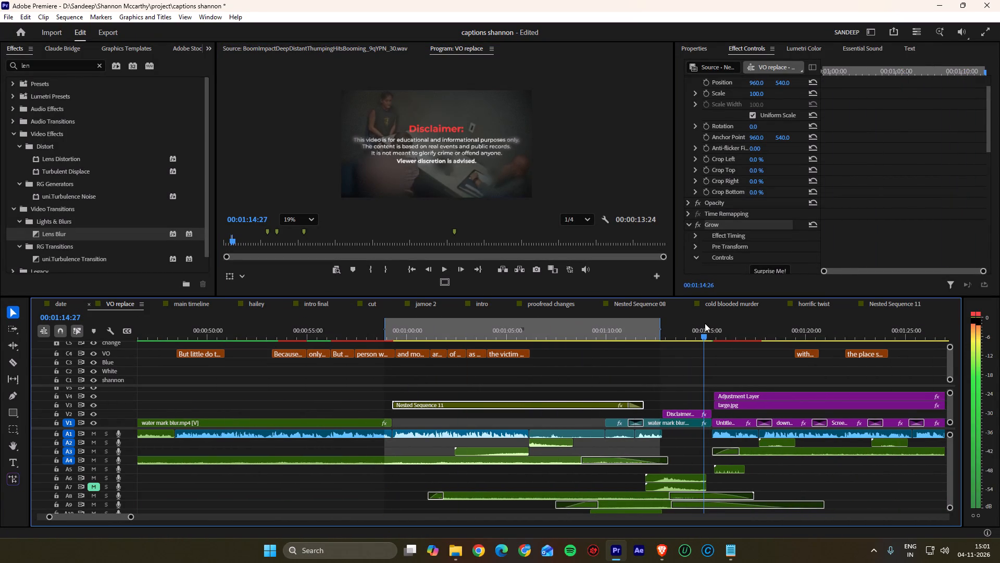
{"action": "left_click_drag", "start_coordinate": [705, 323], "coordinate": [582, 326]}
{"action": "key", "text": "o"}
{"action": "key", "text": "shift+Return"}
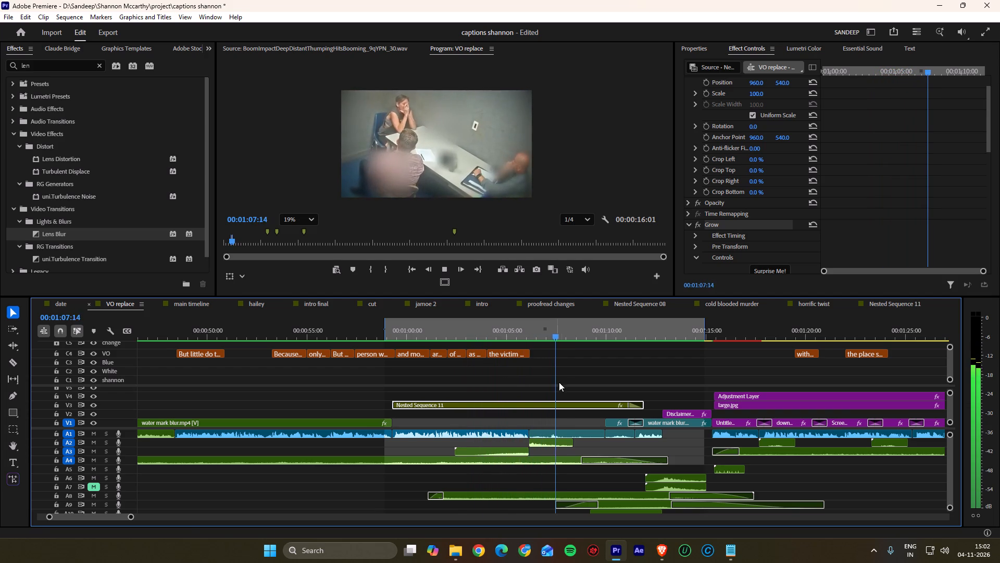
{"action": "scroll", "coordinate": [564, 387], "scroll_direction": "down", "scroll_amount": 2}
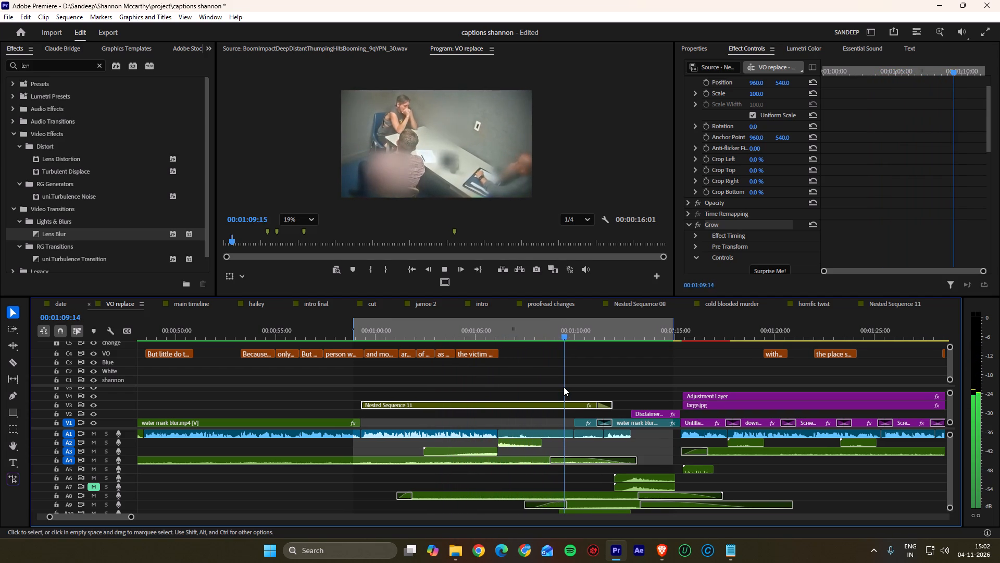
{"action": "scroll", "coordinate": [564, 387], "scroll_direction": "down", "scroll_amount": 2}
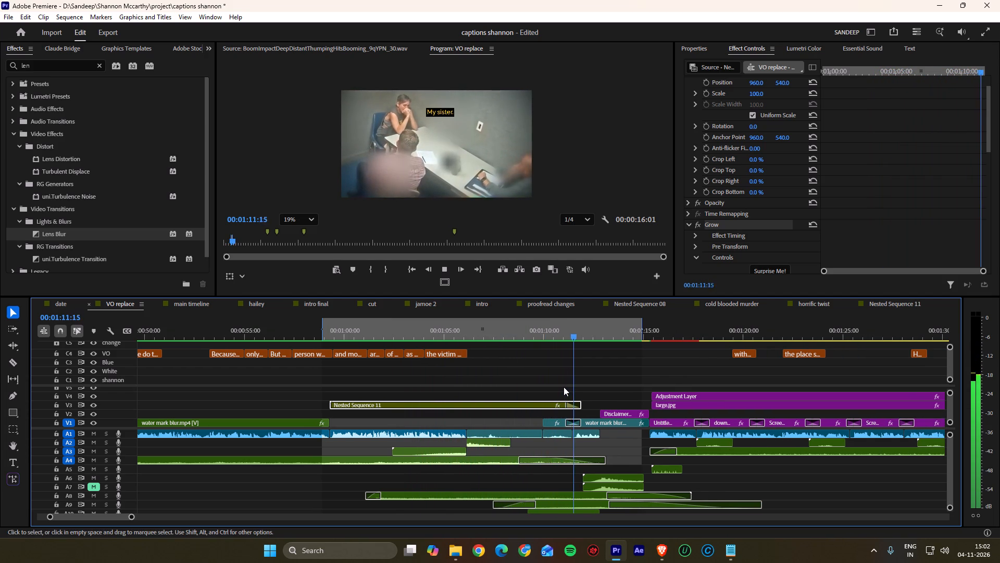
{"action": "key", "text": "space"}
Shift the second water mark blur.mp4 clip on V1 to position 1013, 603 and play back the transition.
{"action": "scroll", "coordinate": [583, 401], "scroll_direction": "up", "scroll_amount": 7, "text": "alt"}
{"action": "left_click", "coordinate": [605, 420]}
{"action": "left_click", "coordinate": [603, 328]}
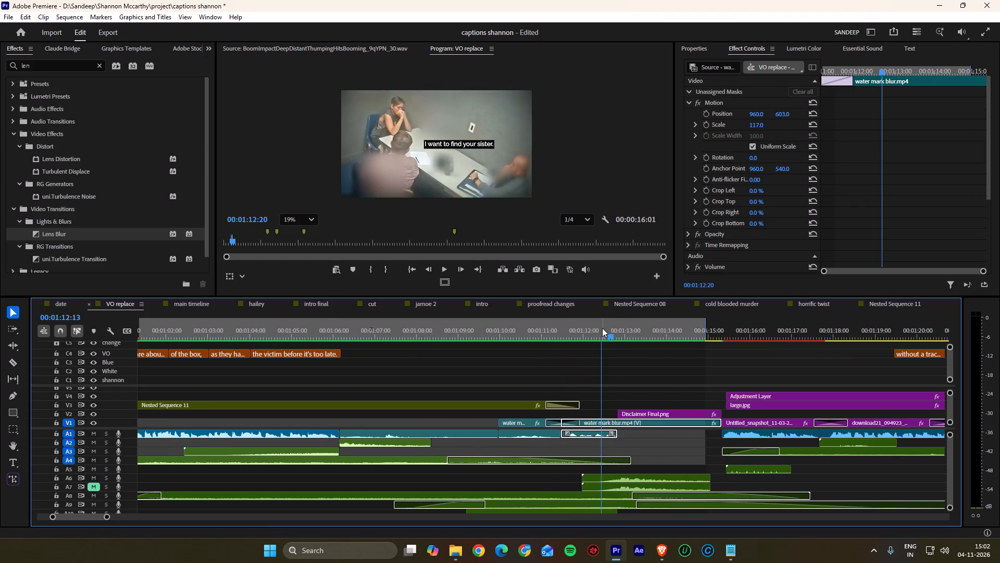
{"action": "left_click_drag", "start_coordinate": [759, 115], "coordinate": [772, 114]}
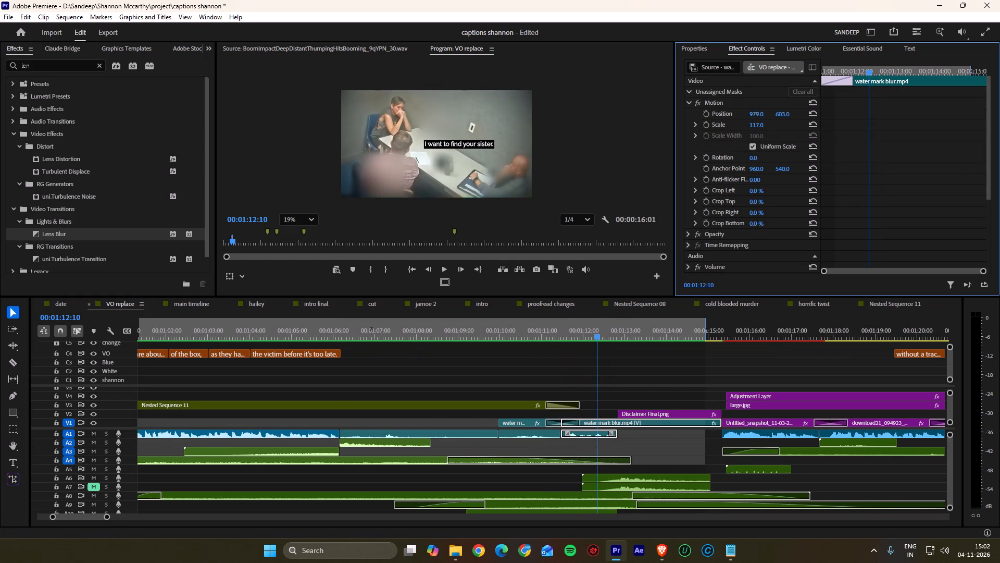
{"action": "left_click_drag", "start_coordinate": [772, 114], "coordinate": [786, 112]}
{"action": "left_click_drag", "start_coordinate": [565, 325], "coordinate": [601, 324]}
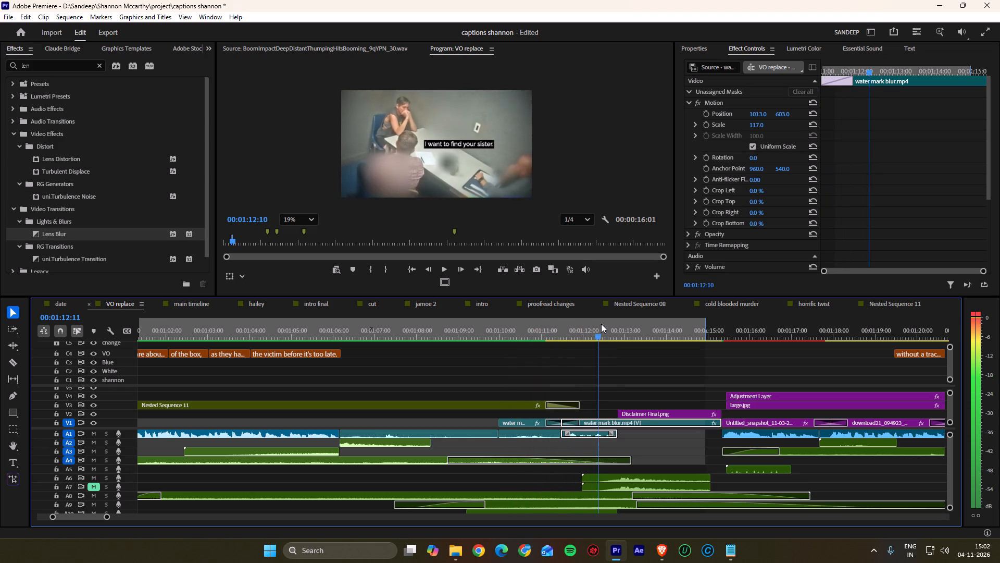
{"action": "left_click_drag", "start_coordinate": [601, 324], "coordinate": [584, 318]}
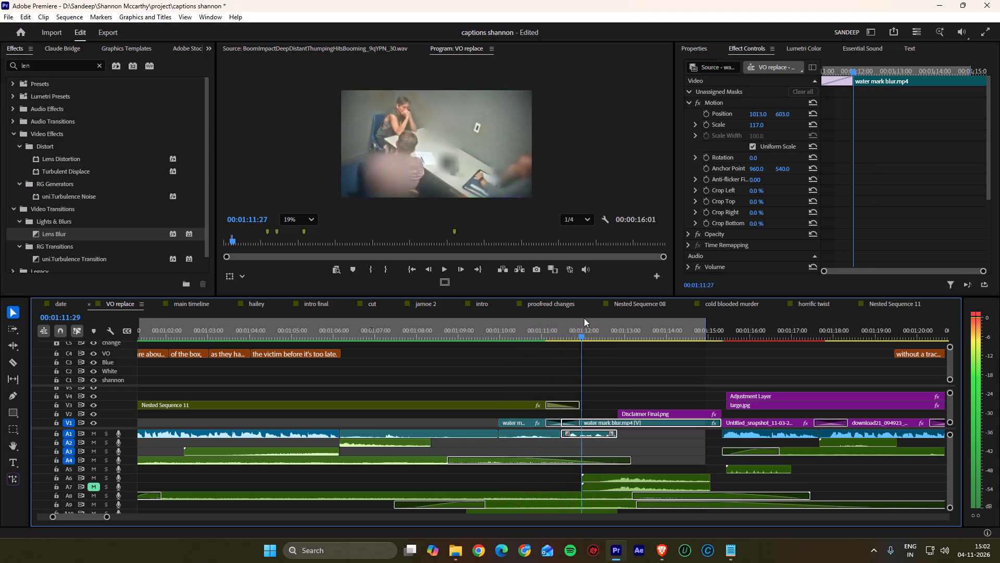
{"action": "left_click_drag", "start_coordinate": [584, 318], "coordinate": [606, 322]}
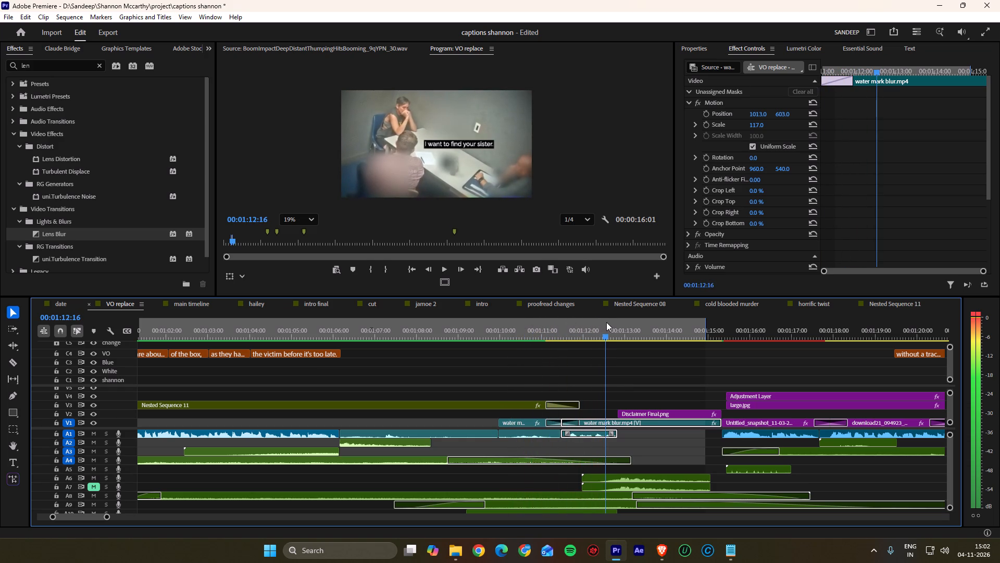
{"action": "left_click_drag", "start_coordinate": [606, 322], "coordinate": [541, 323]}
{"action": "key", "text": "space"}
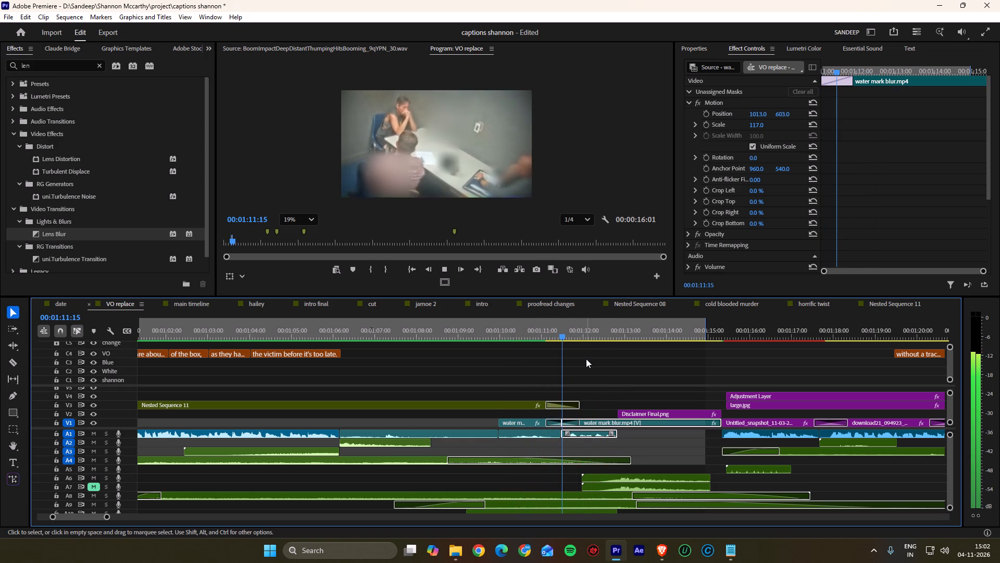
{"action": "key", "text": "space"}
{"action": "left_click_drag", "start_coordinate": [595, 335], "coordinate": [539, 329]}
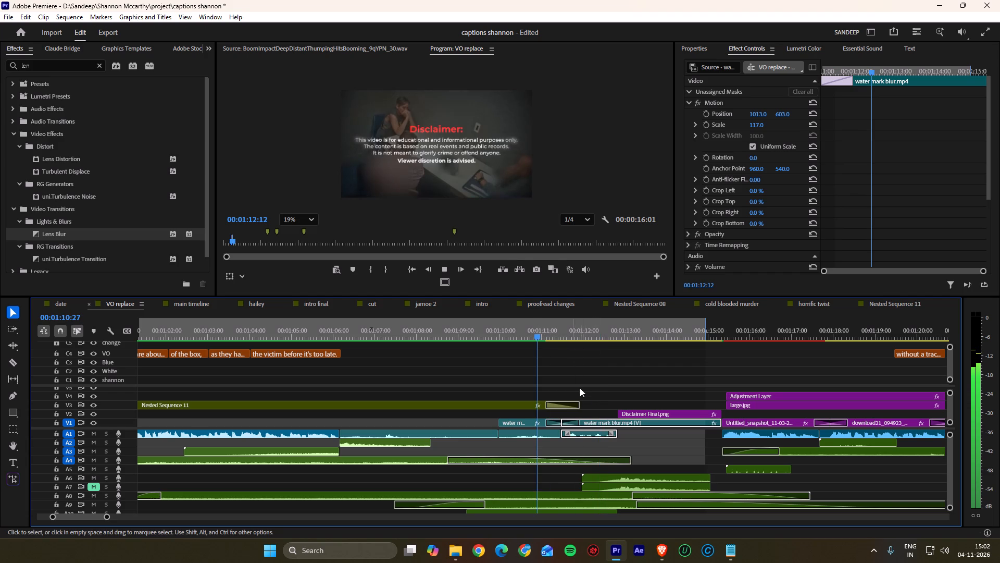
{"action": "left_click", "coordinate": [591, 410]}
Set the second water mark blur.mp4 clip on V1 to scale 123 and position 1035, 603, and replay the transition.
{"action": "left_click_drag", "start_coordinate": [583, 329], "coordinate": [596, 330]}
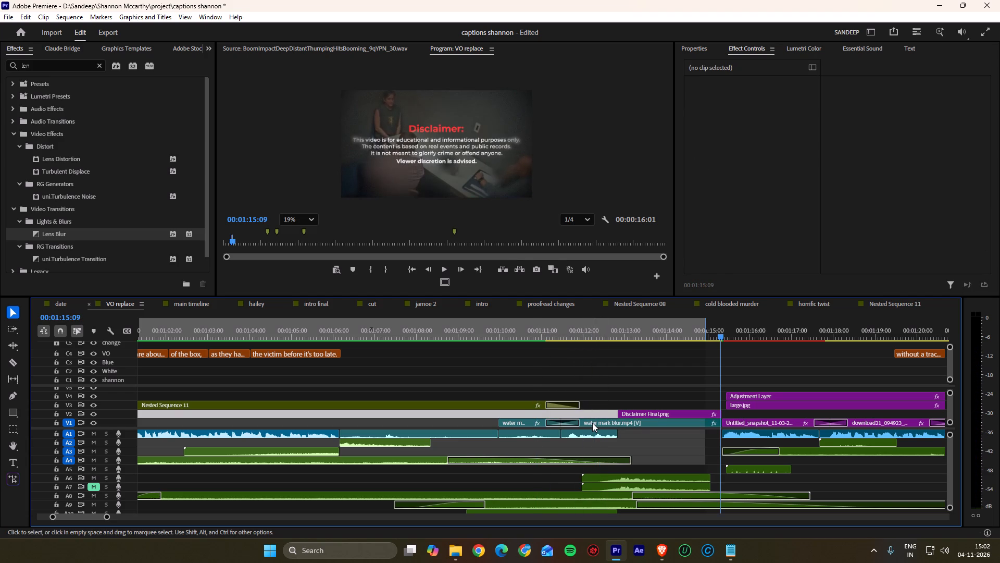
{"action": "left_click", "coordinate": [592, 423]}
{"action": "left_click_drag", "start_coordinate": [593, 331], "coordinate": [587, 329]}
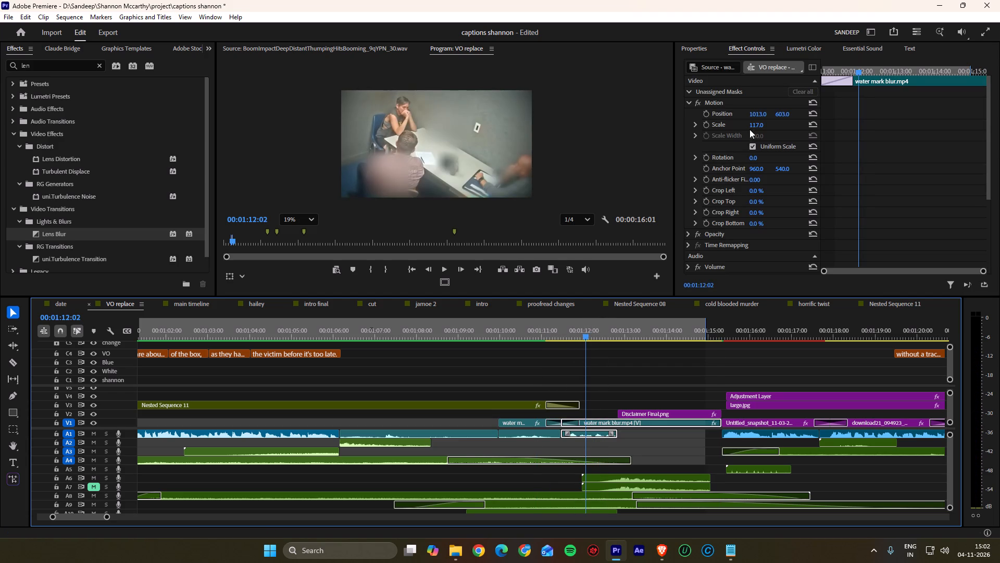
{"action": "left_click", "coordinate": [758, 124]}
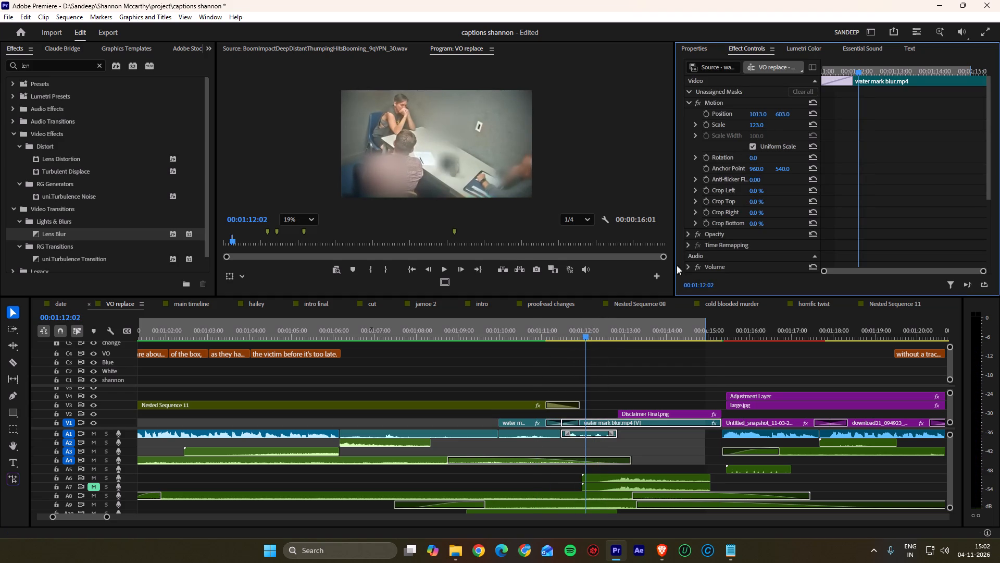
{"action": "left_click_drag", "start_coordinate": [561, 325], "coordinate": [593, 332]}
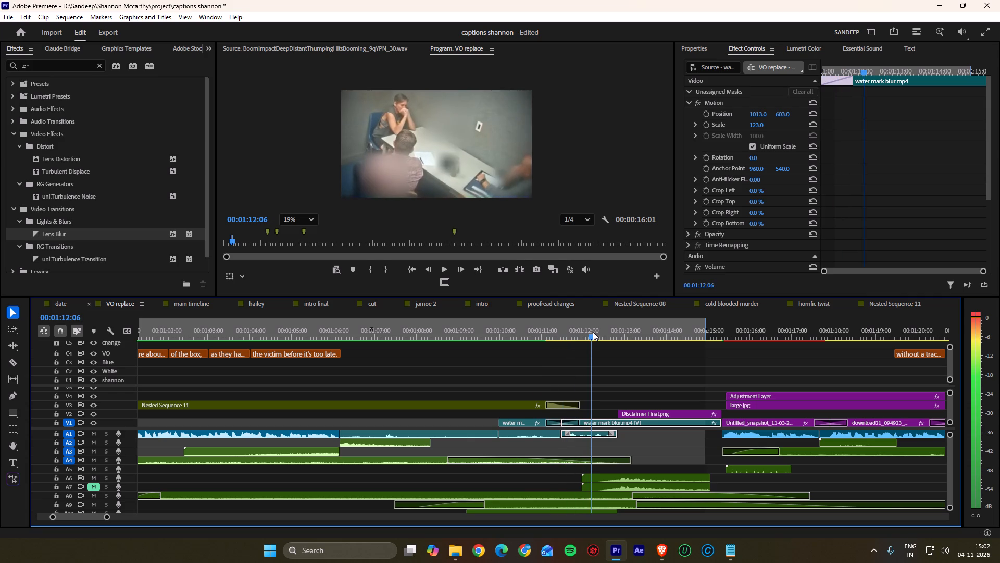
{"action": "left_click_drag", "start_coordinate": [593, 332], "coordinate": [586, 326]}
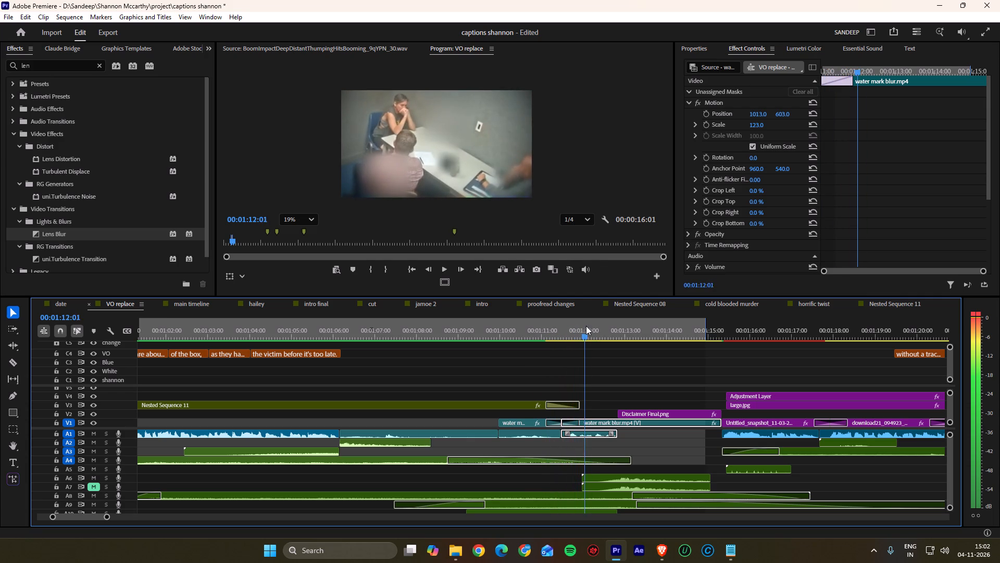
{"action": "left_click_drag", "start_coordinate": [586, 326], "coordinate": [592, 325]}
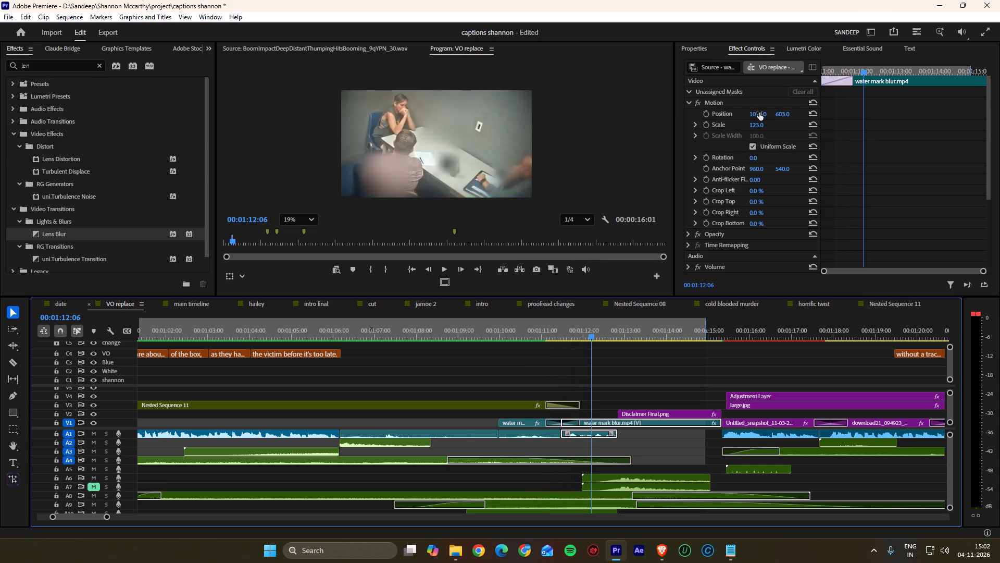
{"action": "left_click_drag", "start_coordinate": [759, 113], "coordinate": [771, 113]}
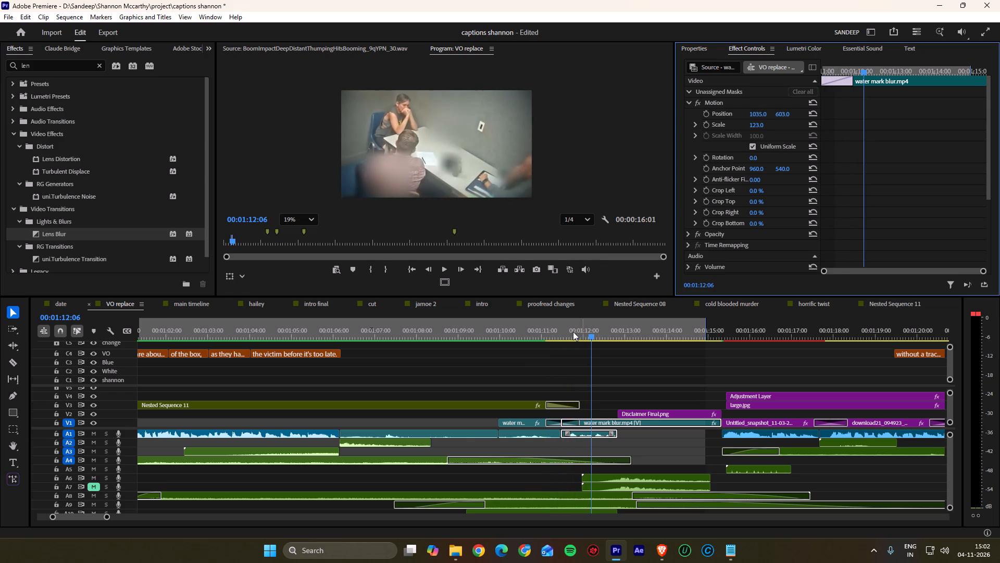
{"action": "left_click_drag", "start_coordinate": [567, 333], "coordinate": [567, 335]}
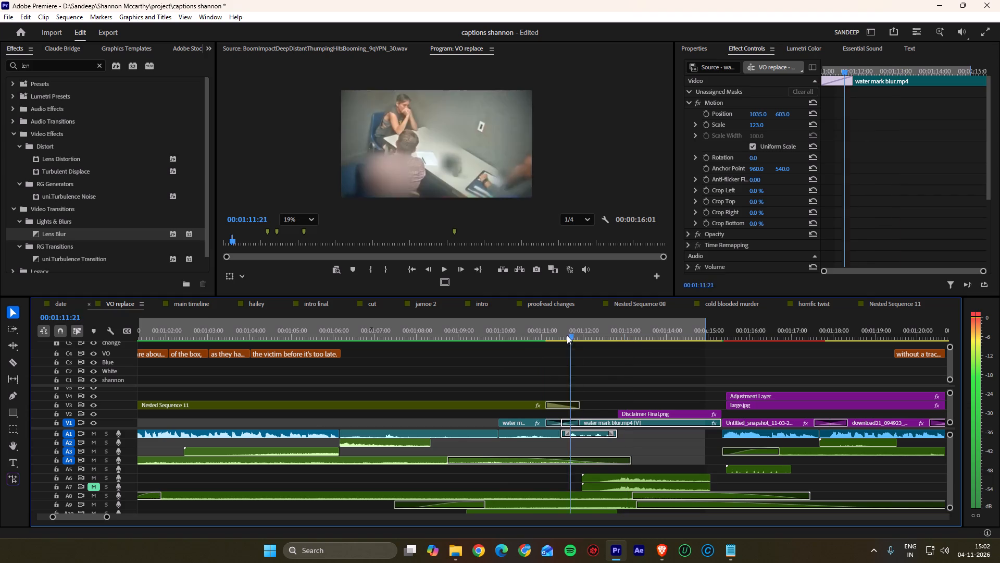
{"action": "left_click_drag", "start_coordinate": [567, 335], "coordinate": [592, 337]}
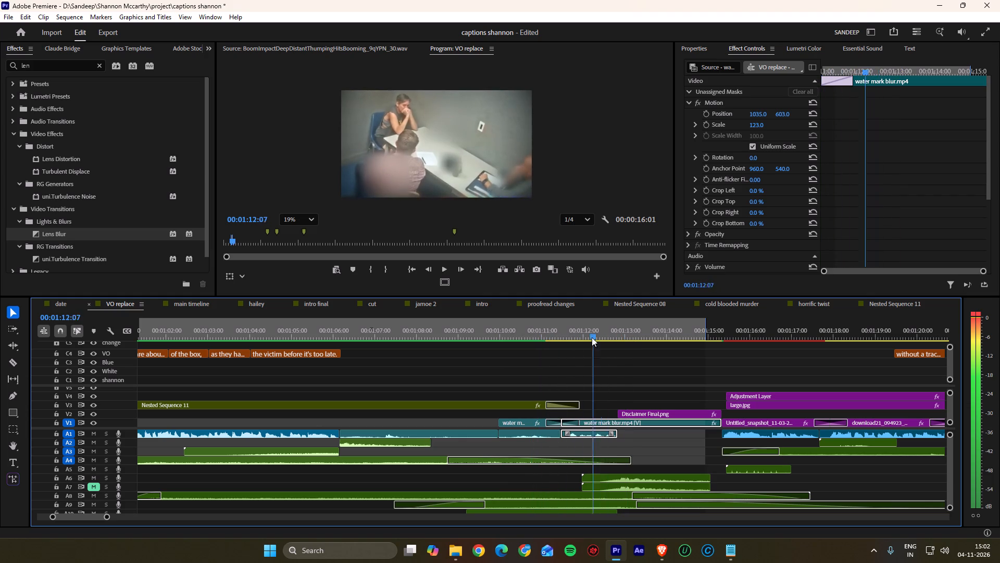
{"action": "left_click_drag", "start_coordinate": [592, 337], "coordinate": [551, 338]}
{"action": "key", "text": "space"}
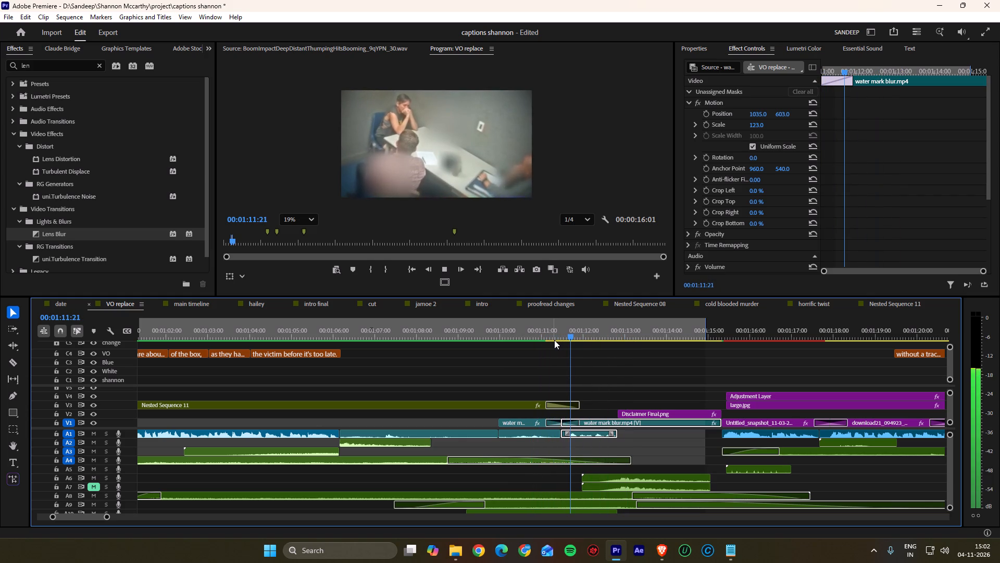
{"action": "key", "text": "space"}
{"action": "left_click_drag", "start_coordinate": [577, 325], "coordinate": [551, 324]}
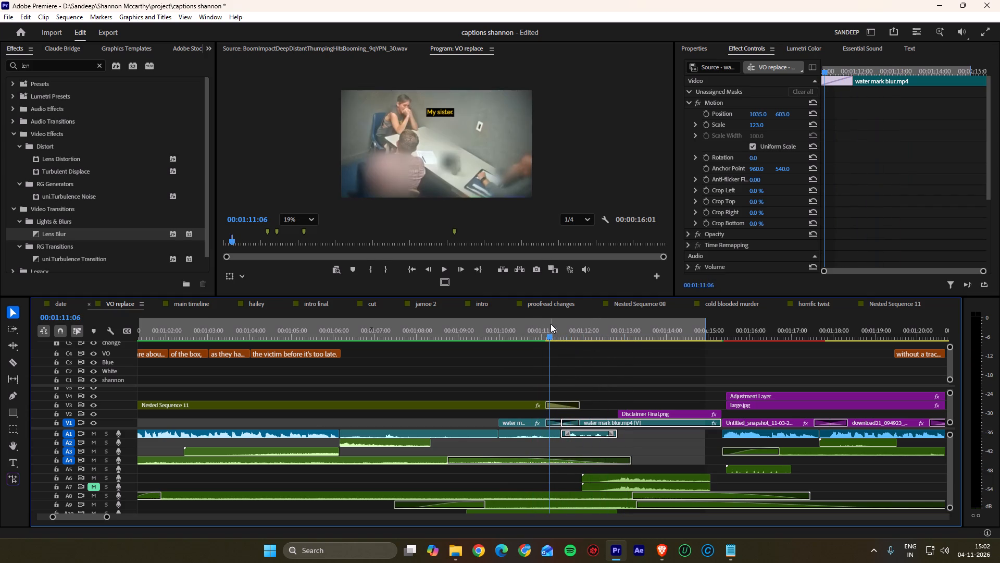
Set the second water mark blur.mp4 clip on V1 to scale 131 and position 1058, 603, and replay into the disclaimer.
{"action": "left_click_drag", "start_coordinate": [552, 326], "coordinate": [592, 326]}
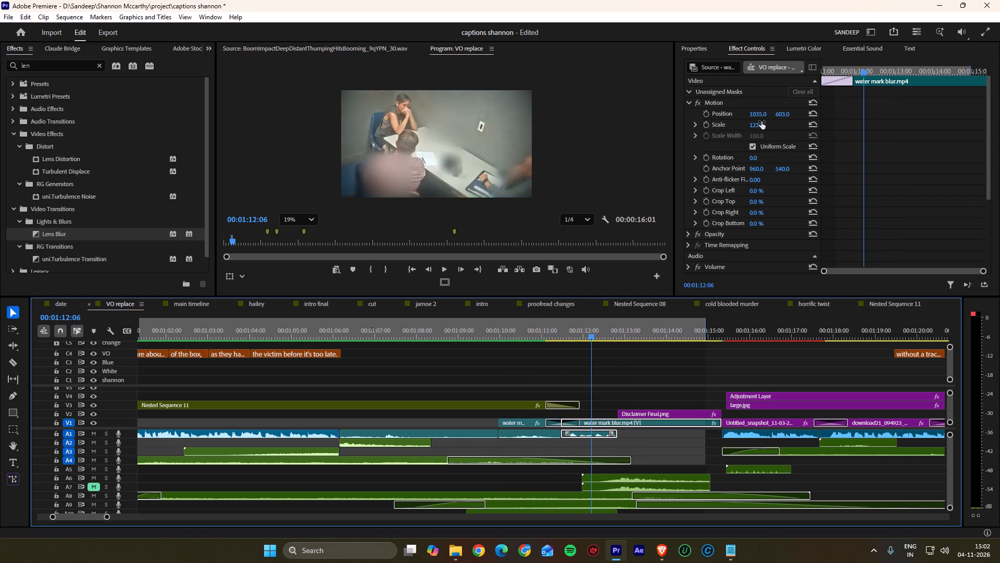
{"action": "left_click", "coordinate": [760, 124]}
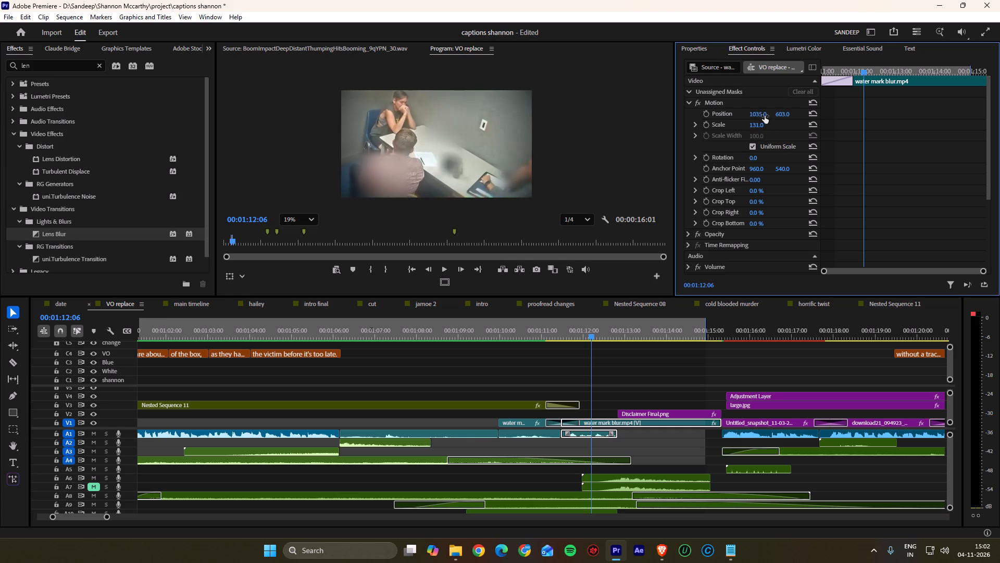
{"action": "left_click_drag", "start_coordinate": [763, 115], "coordinate": [775, 113]}
{"action": "left_click_drag", "start_coordinate": [535, 332], "coordinate": [522, 332]}
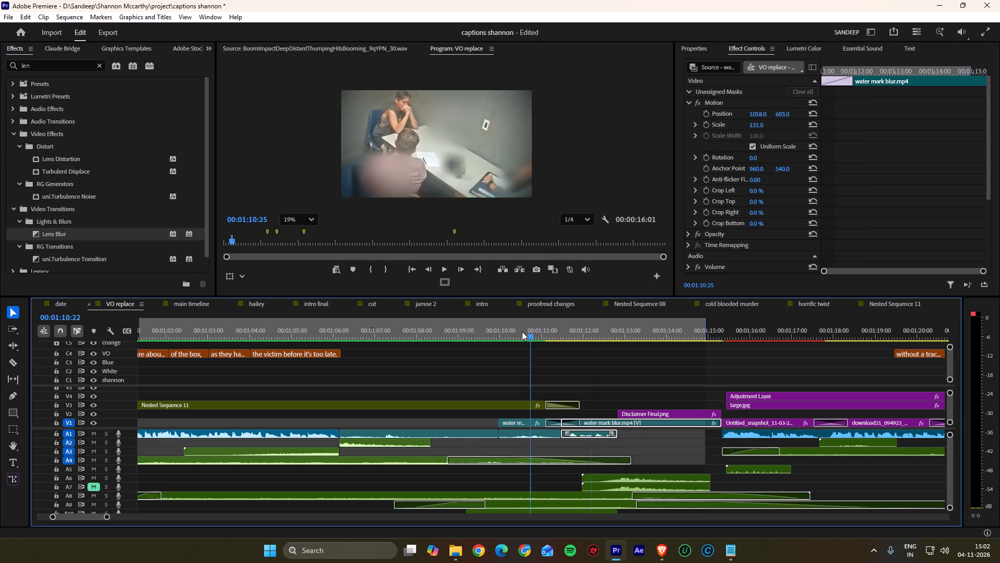
{"action": "left_click_drag", "start_coordinate": [522, 332], "coordinate": [512, 332]}
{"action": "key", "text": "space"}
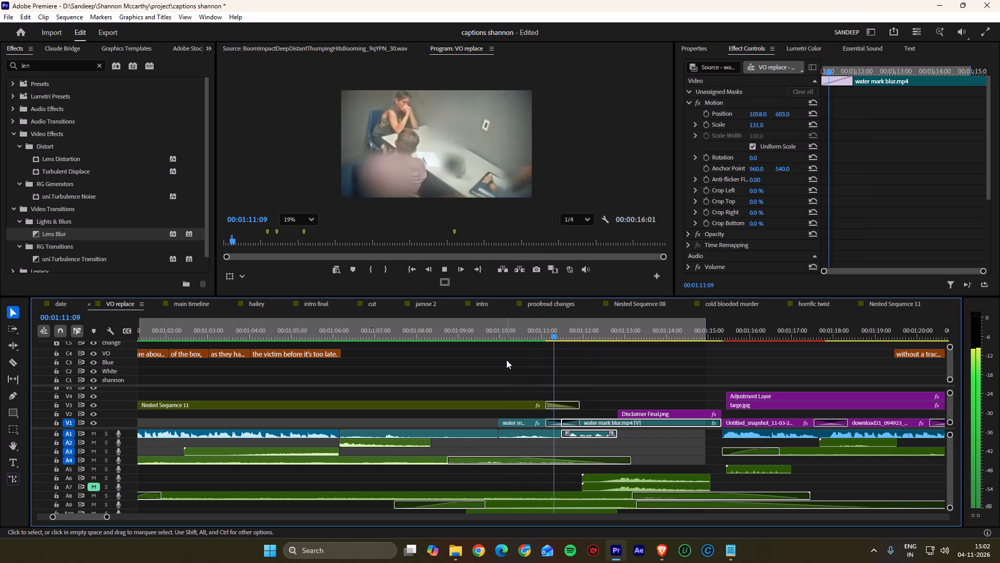
{"action": "scroll", "coordinate": [535, 411], "scroll_direction": "down", "scroll_amount": 12, "text": "alt"}
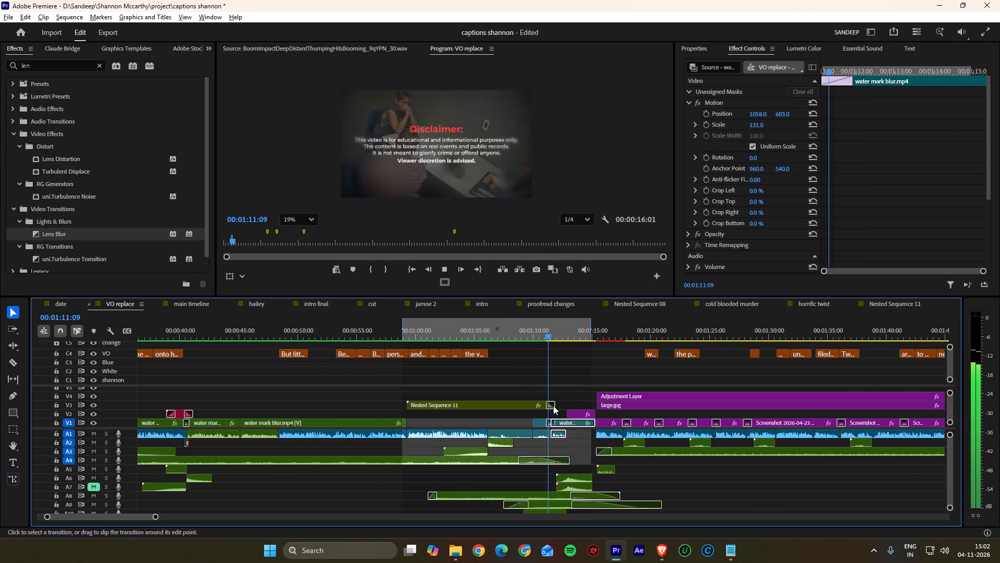
{"action": "scroll", "coordinate": [553, 406], "scroll_direction": "down", "scroll_amount": 7, "text": "alt"}
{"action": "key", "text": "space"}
Clear the in and out points of the VO replace sequence.
{"action": "right_click", "coordinate": [523, 321]}
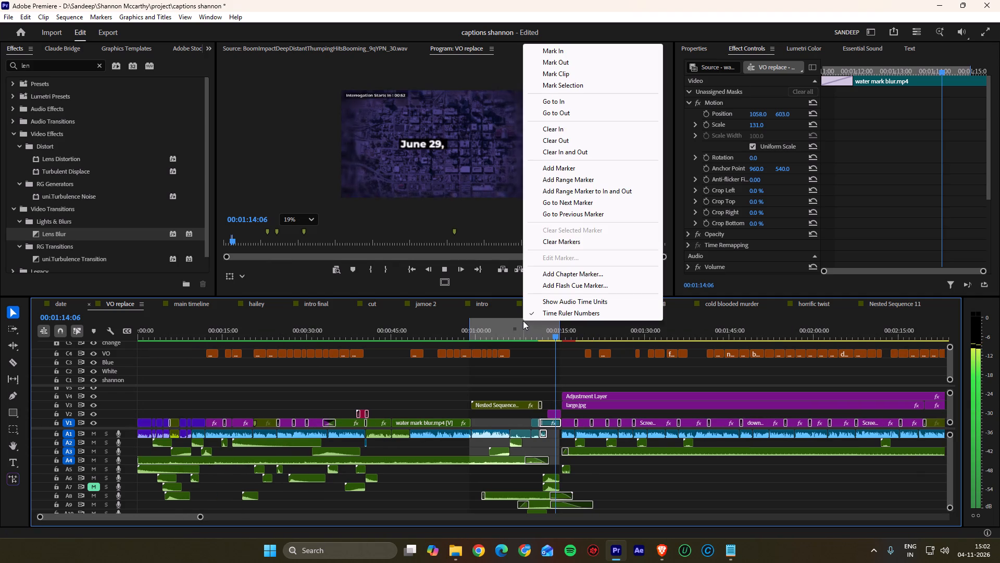
{"action": "left_click", "coordinate": [574, 151]}
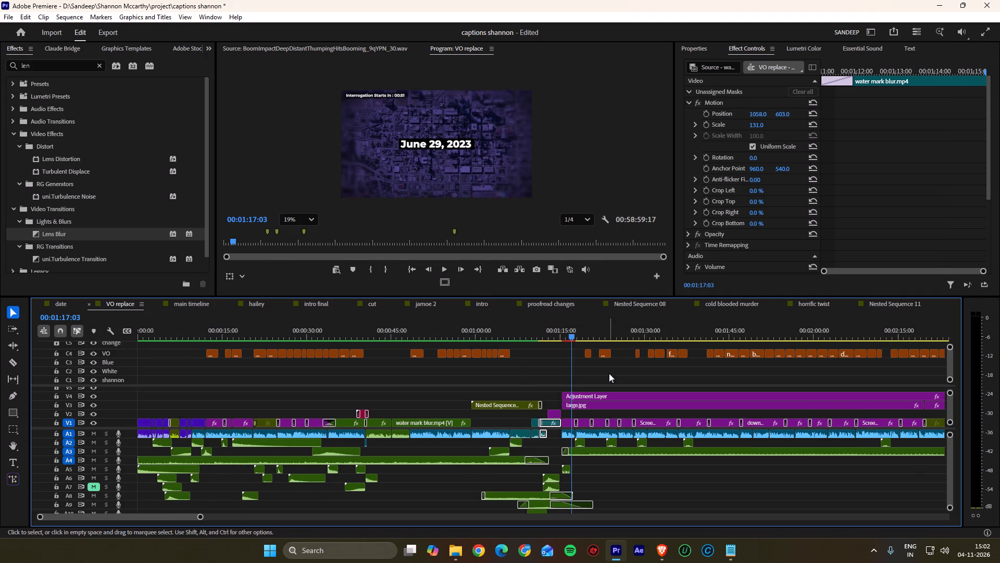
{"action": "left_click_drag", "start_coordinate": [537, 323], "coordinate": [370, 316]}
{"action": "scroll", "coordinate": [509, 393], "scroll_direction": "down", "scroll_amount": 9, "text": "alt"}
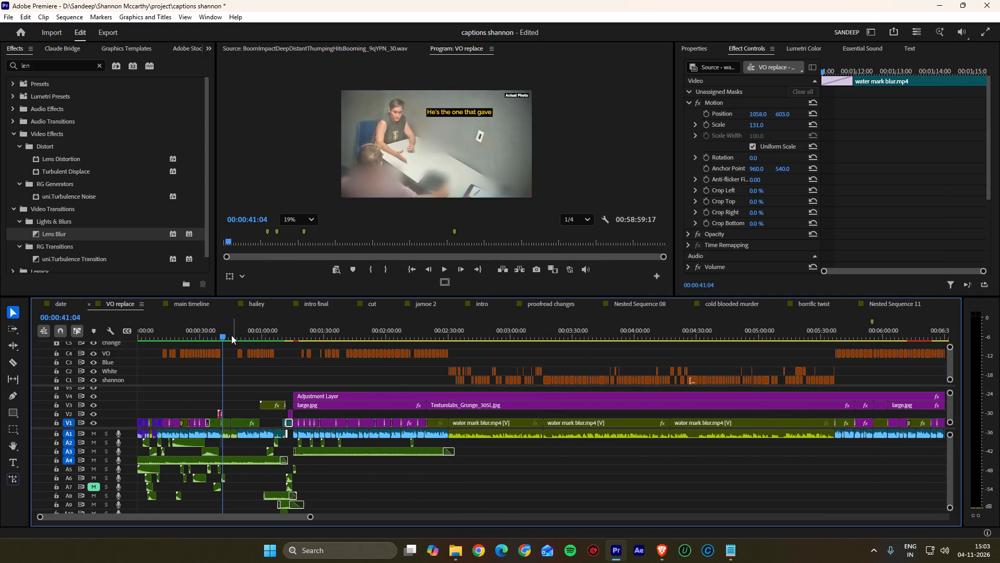
Play back the VO replace sequence from 00:00:41:04 to review the interrogation footage and its captions.
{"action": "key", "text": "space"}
{"action": "scroll", "coordinate": [228, 363], "scroll_direction": "up", "scroll_amount": 12, "text": "alt"}
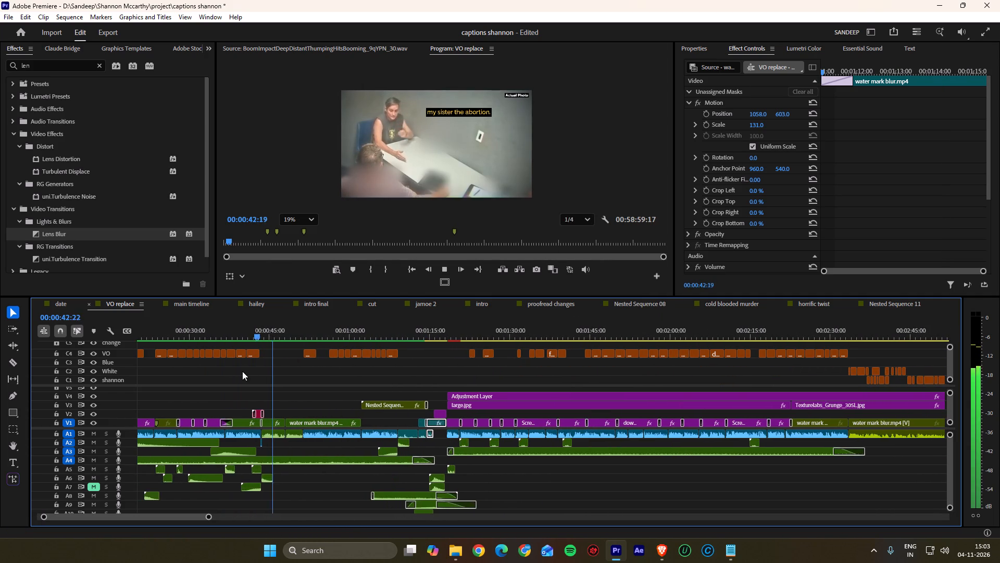
{"action": "scroll", "coordinate": [242, 371], "scroll_direction": "up", "scroll_amount": 9, "text": "alt"}
{"action": "scroll", "coordinate": [386, 386], "scroll_direction": "up", "scroll_amount": 2, "text": "alt"}
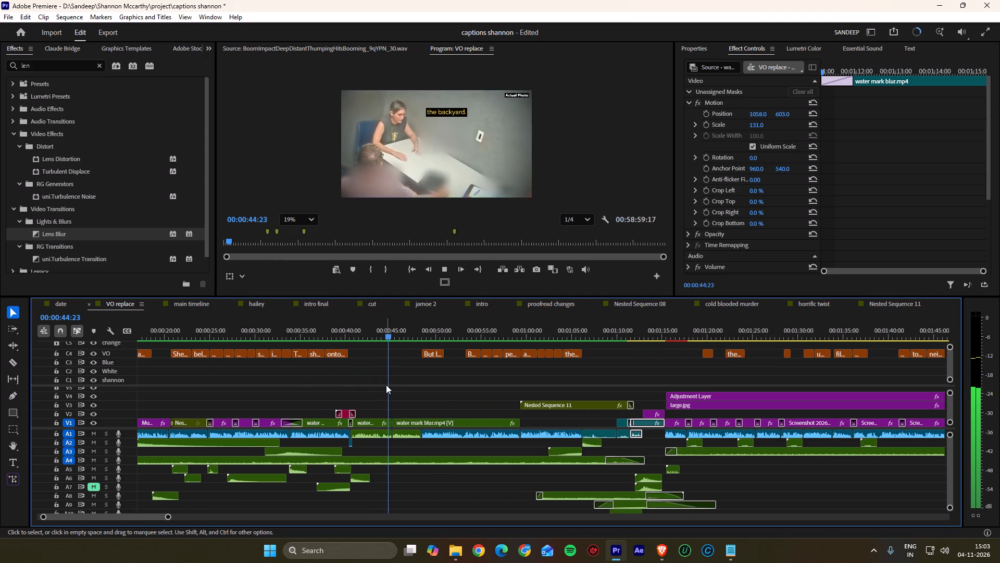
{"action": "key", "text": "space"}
Review the section from 00:00:25:19 under the Actual Photo label, playing through the photos into the interrogation footage.
{"action": "scroll", "coordinate": [377, 398], "scroll_direction": "up", "scroll_amount": 7, "text": "ctrl"}
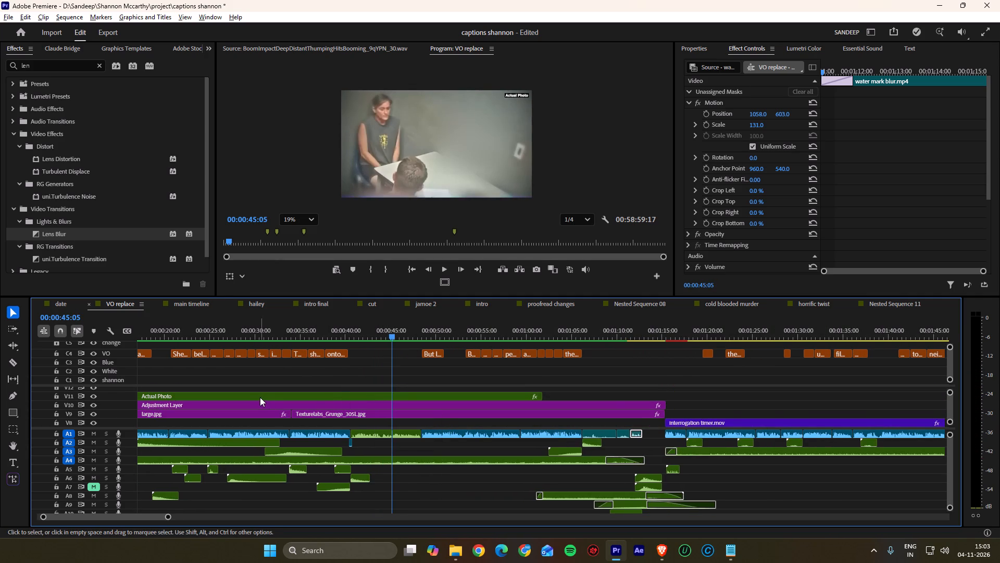
{"action": "scroll", "coordinate": [259, 397], "scroll_direction": "up", "scroll_amount": 4, "text": "alt"}
{"action": "scroll", "coordinate": [259, 397], "scroll_direction": "up", "scroll_amount": 3}
{"action": "scroll", "coordinate": [286, 396], "scroll_direction": "down", "scroll_amount": 2, "text": "ctrl"}
{"action": "left_click_drag", "start_coordinate": [280, 329], "coordinate": [241, 328]}
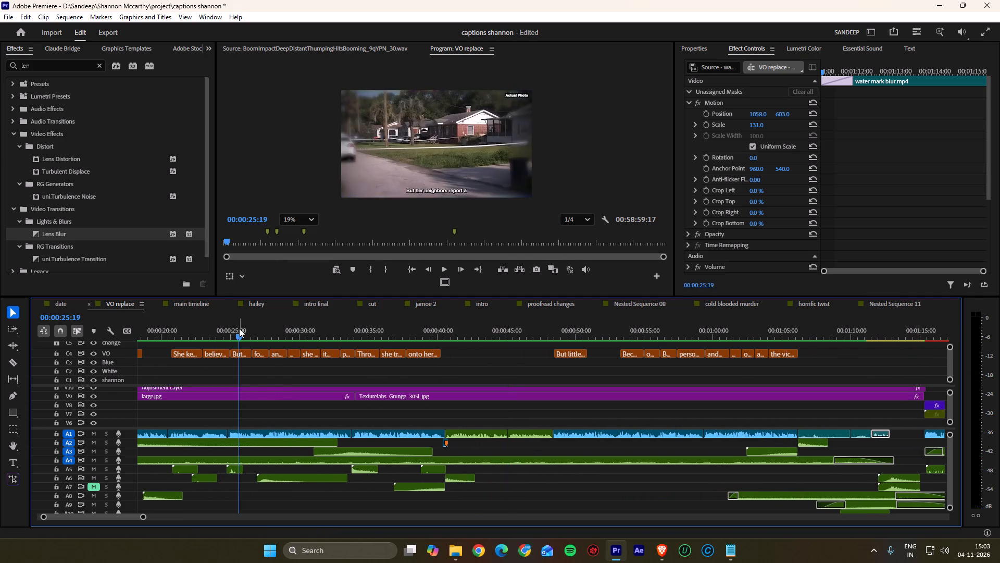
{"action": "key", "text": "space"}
{"action": "scroll", "coordinate": [286, 400], "scroll_direction": "up", "scroll_amount": 4, "text": "ctrl"}
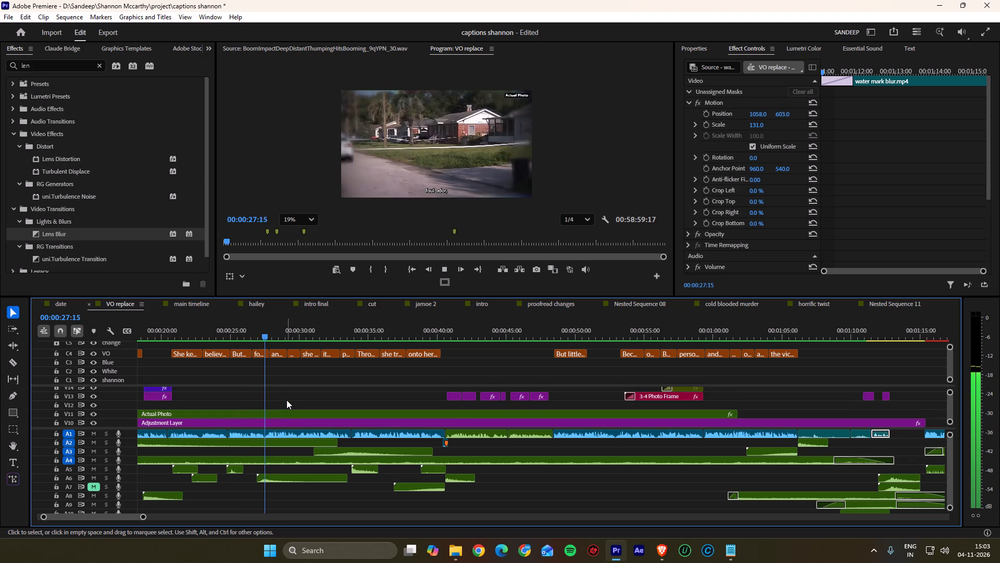
{"action": "scroll", "coordinate": [286, 400], "scroll_direction": "down", "scroll_amount": 4, "text": "ctrl"}
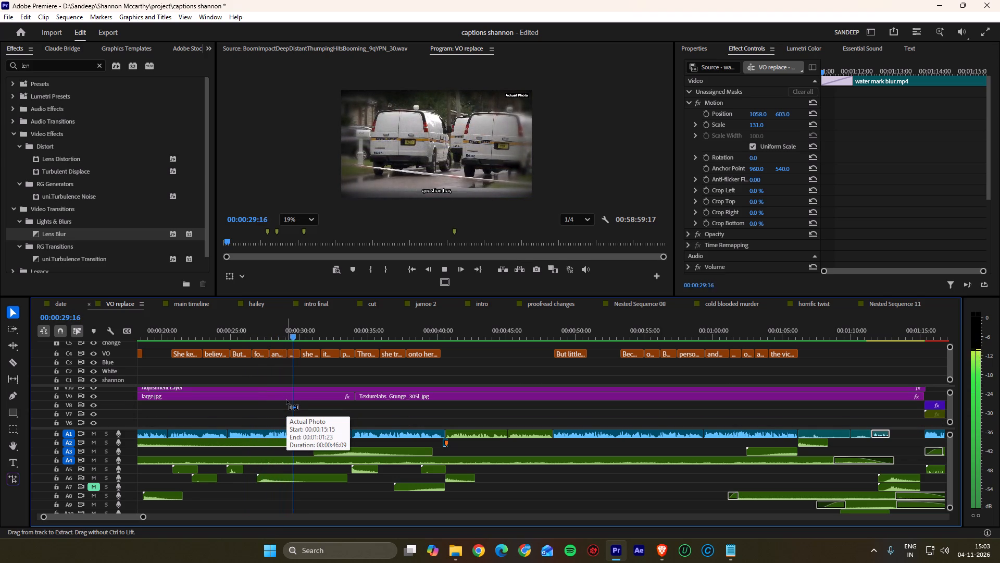
{"action": "scroll", "coordinate": [286, 400], "scroll_direction": "up", "scroll_amount": 5, "text": "ctrl"}
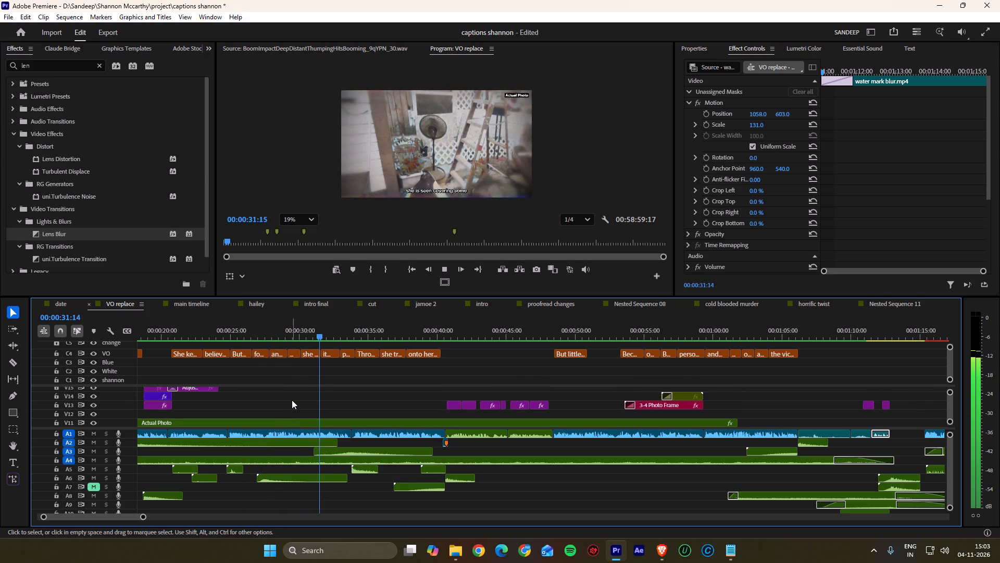
{"action": "scroll", "coordinate": [295, 400], "scroll_direction": "down", "scroll_amount": 3, "text": "ctrl"}
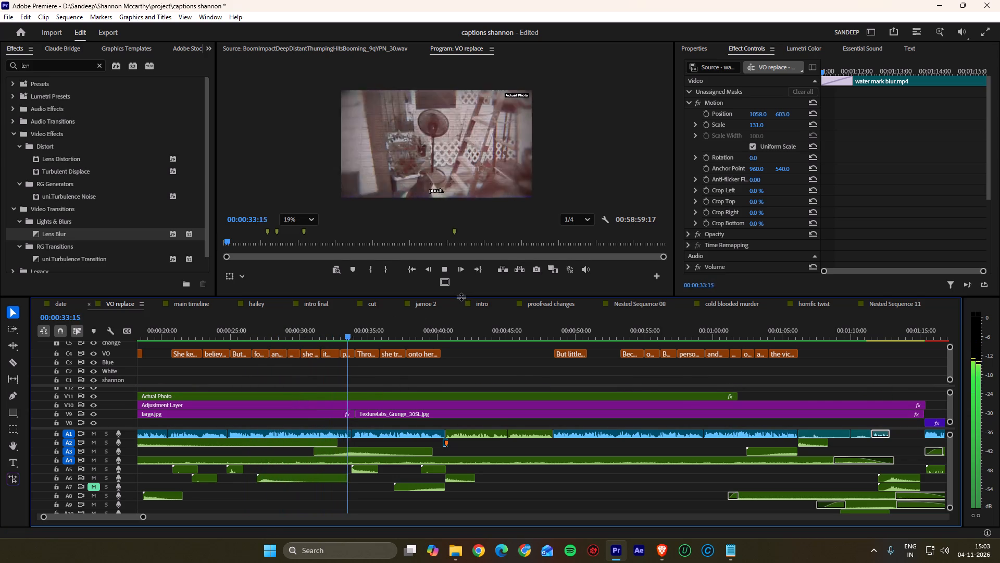
{"action": "left_click_drag", "start_coordinate": [461, 297], "coordinate": [462, 261]}
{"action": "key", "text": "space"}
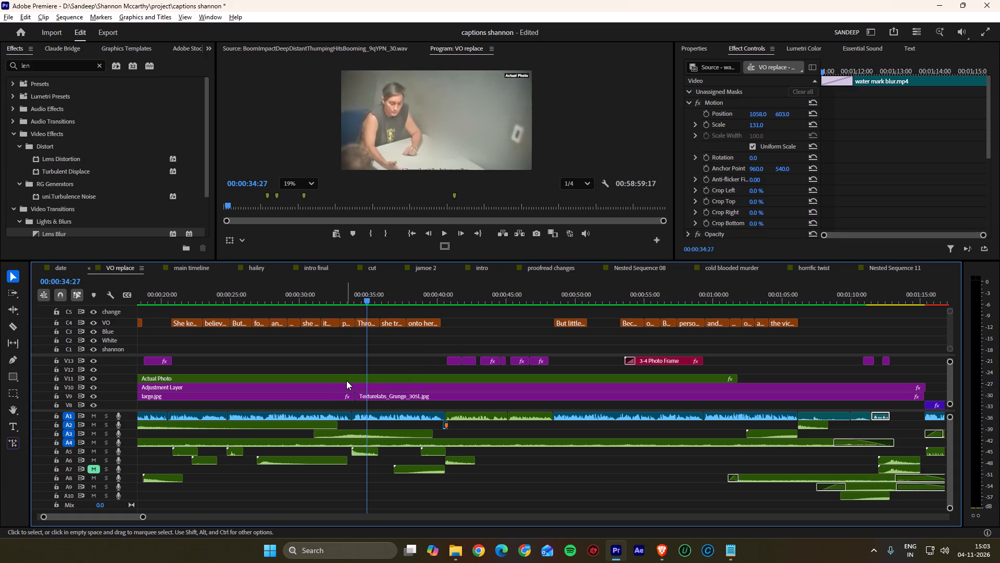
Split the Actual Photo label on V11 at 00:00:34:01, where the interrogation footage starts, and select the later part.
{"action": "scroll", "coordinate": [346, 381], "scroll_direction": "up", "scroll_amount": 3, "text": "alt"}
{"action": "scroll", "coordinate": [346, 381], "scroll_direction": "down", "scroll_amount": 10, "text": "ctrl"}
{"action": "scroll", "coordinate": [346, 381], "scroll_direction": "up", "scroll_amount": 3, "text": "ctrl"}
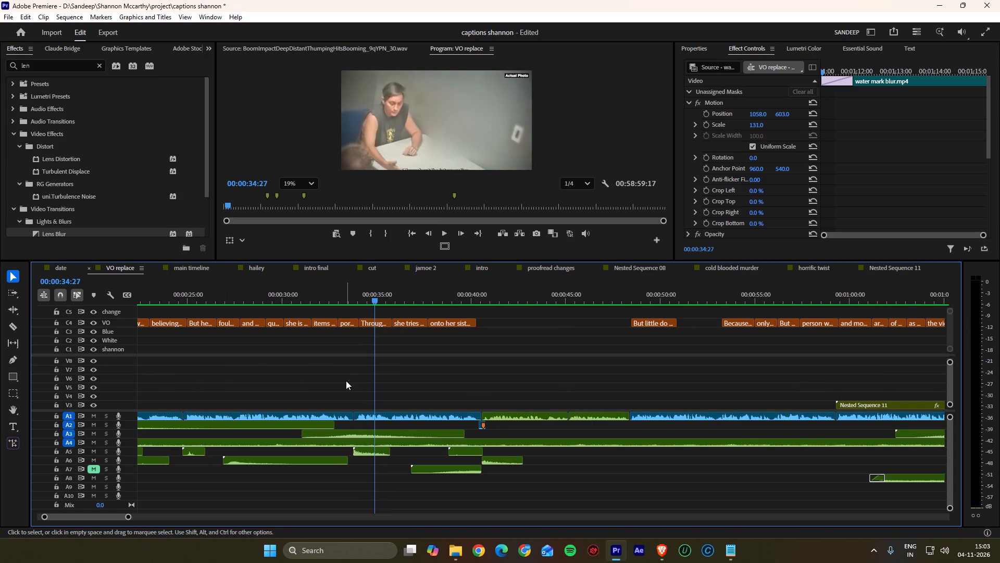
{"action": "scroll", "coordinate": [346, 381], "scroll_direction": "up", "scroll_amount": 2, "text": "ctrl"}
{"action": "scroll", "coordinate": [346, 381], "scroll_direction": "down", "scroll_amount": 6, "text": "ctrl"}
{"action": "left_click_drag", "start_coordinate": [378, 289], "coordinate": [367, 293]}
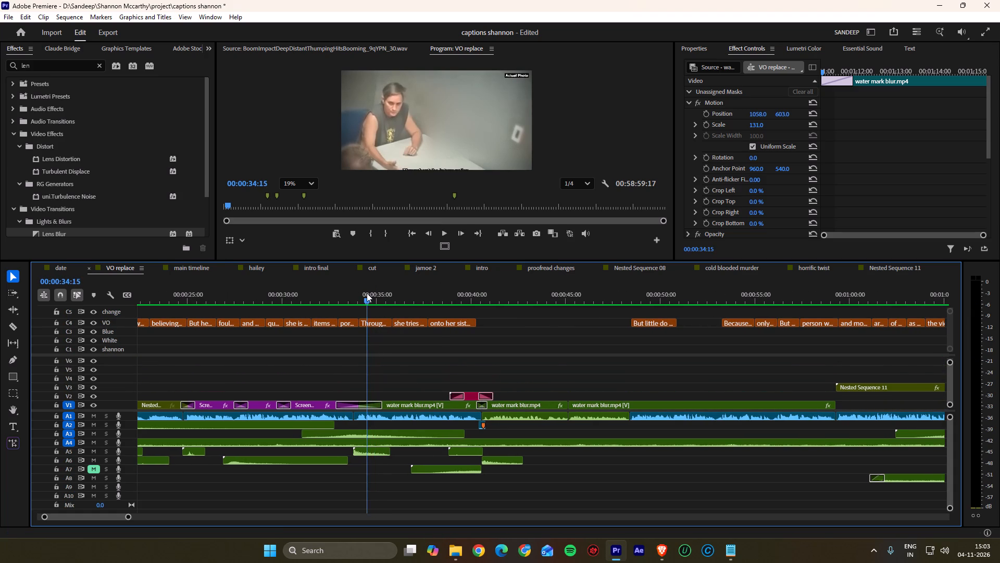
{"action": "left_click_drag", "start_coordinate": [367, 293], "coordinate": [359, 296]}
{"action": "scroll", "coordinate": [349, 373], "scroll_direction": "up", "scroll_amount": 6, "text": "ctrl"}
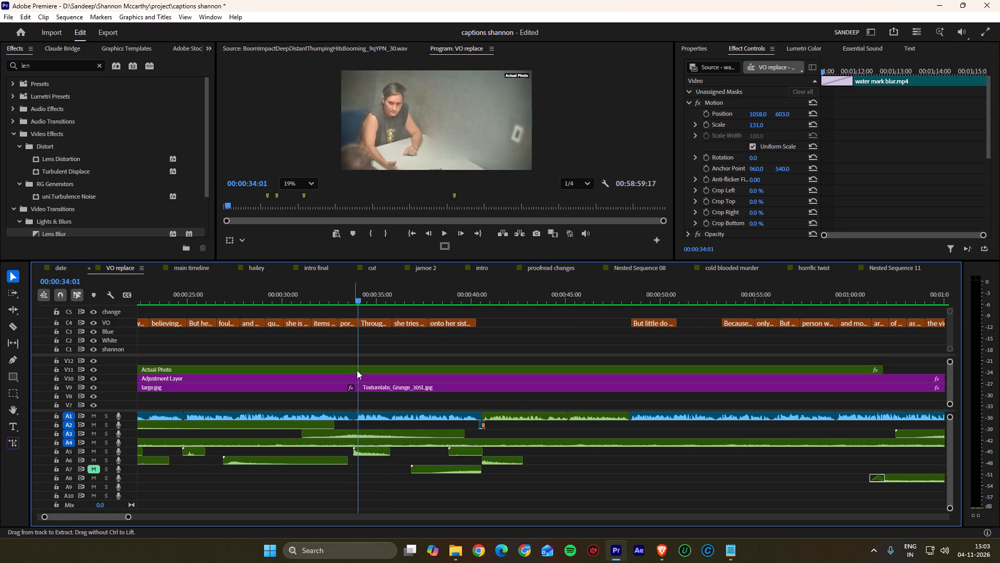
{"action": "left_click", "coordinate": [362, 370]}
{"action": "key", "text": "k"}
{"action": "left_click", "coordinate": [367, 370]}
Replace the text of the later Actual Photo label on V11 with "Interrogation of" followed by the suspect's full name.
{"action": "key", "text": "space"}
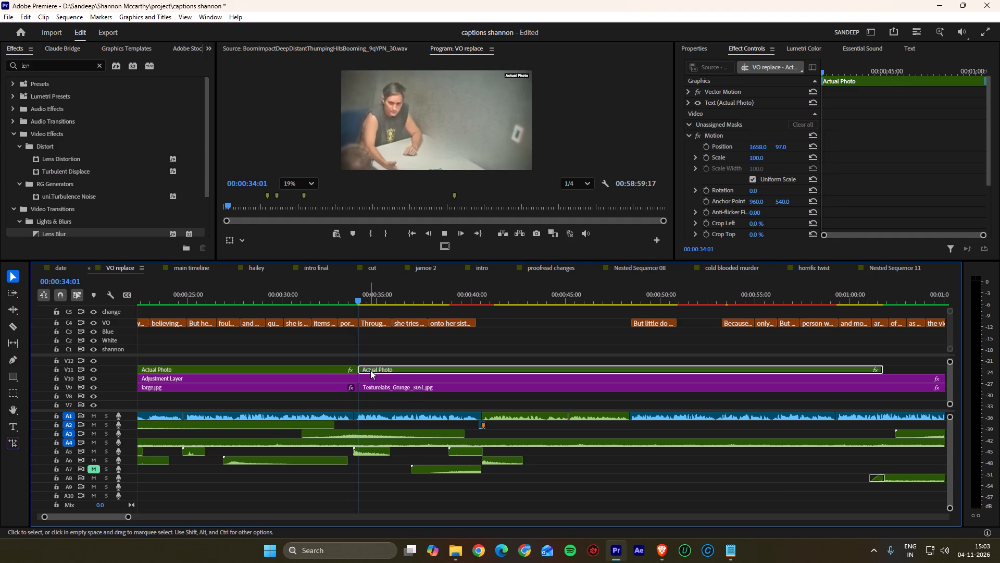
{"action": "scroll", "coordinate": [385, 369], "scroll_direction": "down", "scroll_amount": 7, "text": "alt"}
{"action": "scroll", "coordinate": [393, 368], "scroll_direction": "down", "scroll_amount": 4}
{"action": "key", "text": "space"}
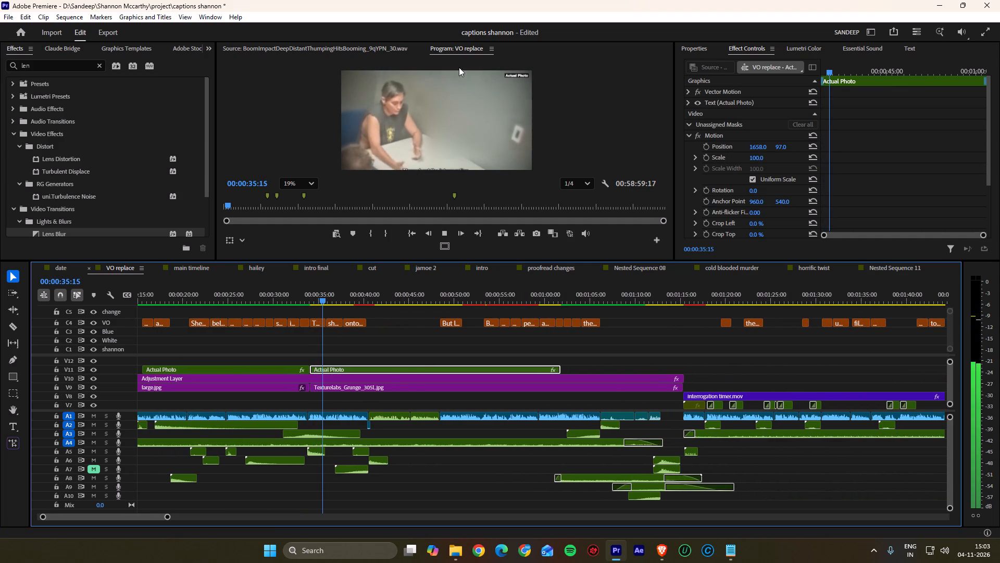
{"action": "middle_click_drag", "start_coordinate": [509, 88], "coordinate": [505, 129]}
{"action": "scroll", "coordinate": [505, 129], "scroll_direction": "up", "scroll_amount": 5}
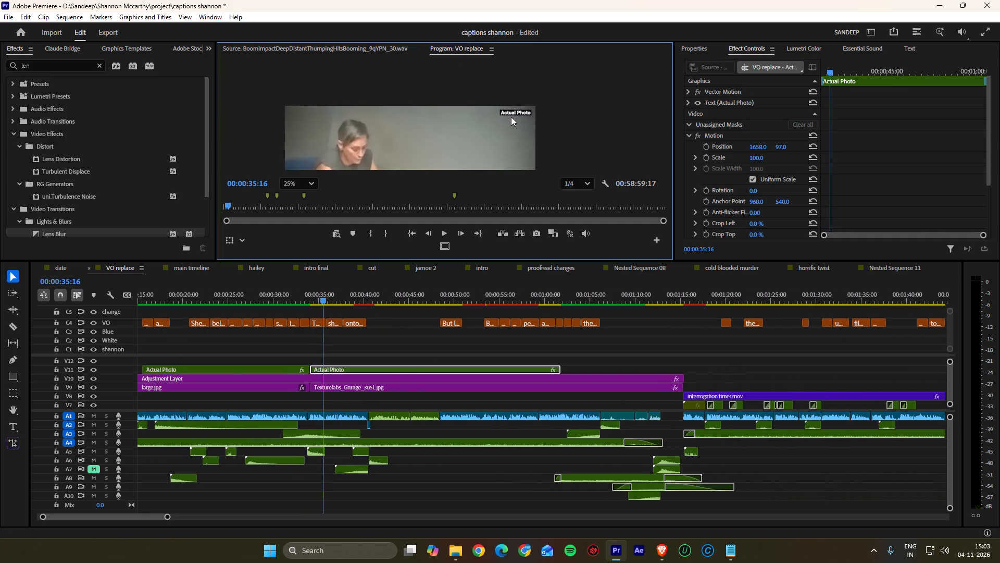
{"action": "scroll", "coordinate": [511, 117], "scroll_direction": "up", "scroll_amount": 2}
{"action": "double_click", "coordinate": [519, 110]}
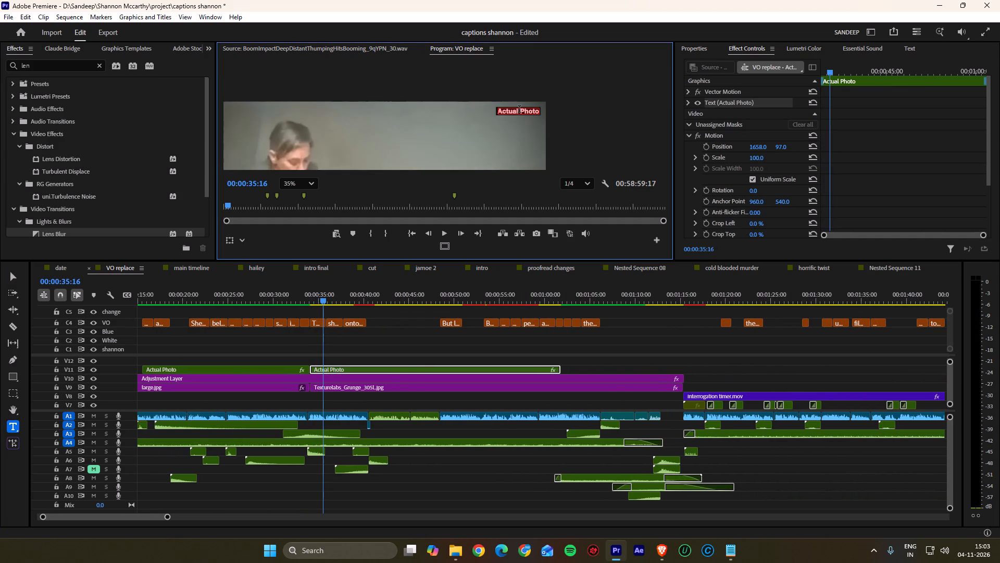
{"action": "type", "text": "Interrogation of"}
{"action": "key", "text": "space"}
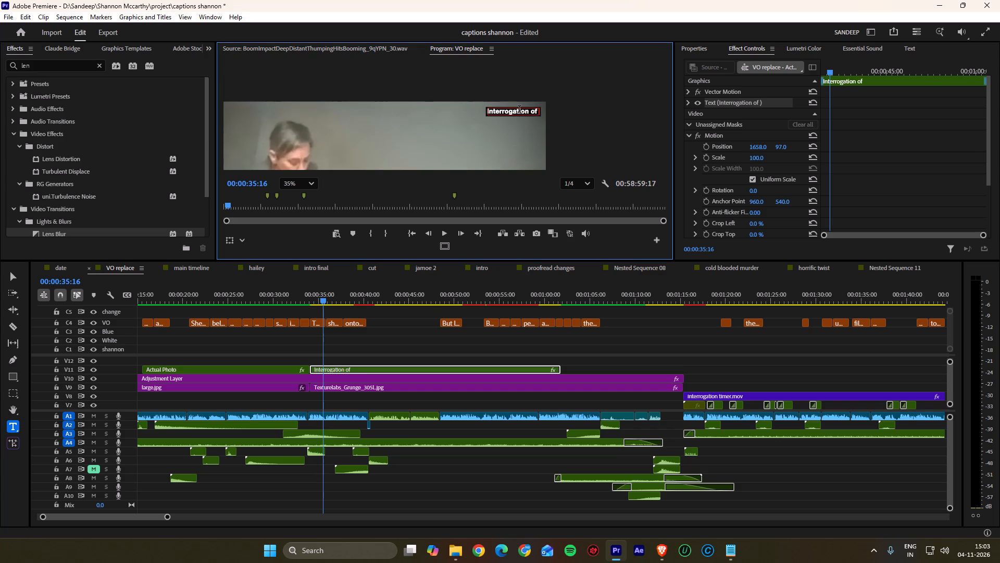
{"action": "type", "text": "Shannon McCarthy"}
{"action": "left_click", "coordinate": [599, 369]}
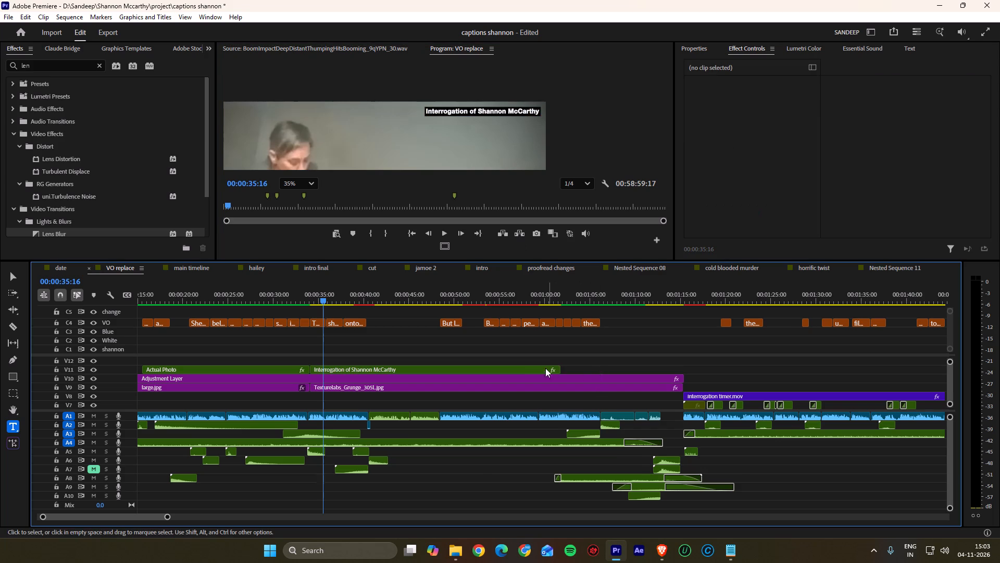
Extend the end of the interrogation label on V11 to 00:01:12:24.
{"action": "scroll", "coordinate": [517, 367], "scroll_direction": "down", "scroll_amount": 4}
{"action": "scroll", "coordinate": [516, 368], "scroll_direction": "down", "scroll_amount": 8, "text": "alt"}
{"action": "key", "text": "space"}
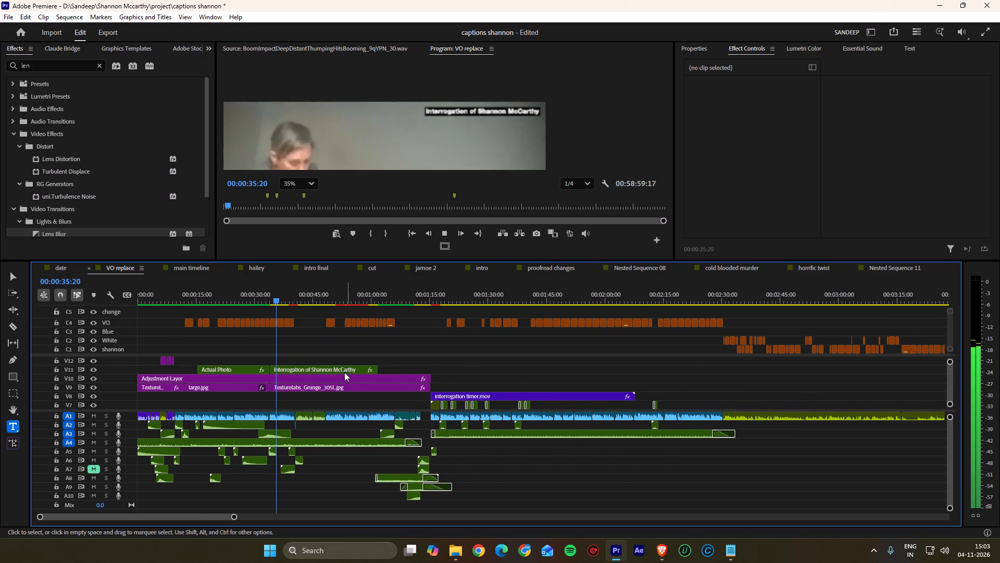
{"action": "scroll", "coordinate": [271, 359], "scroll_direction": "up", "scroll_amount": 10, "text": "alt"}
{"action": "scroll", "coordinate": [320, 372], "scroll_direction": "up", "scroll_amount": 2}
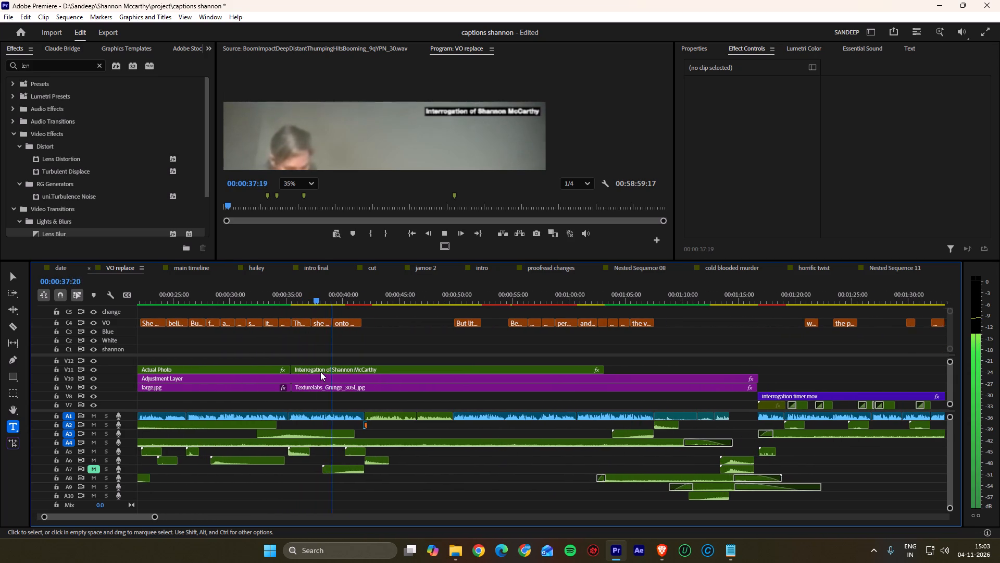
{"action": "scroll", "coordinate": [320, 372], "scroll_direction": "up", "scroll_amount": 1}
{"action": "scroll", "coordinate": [457, 129], "scroll_direction": "down", "scroll_amount": 7, "text": "ctrl"}
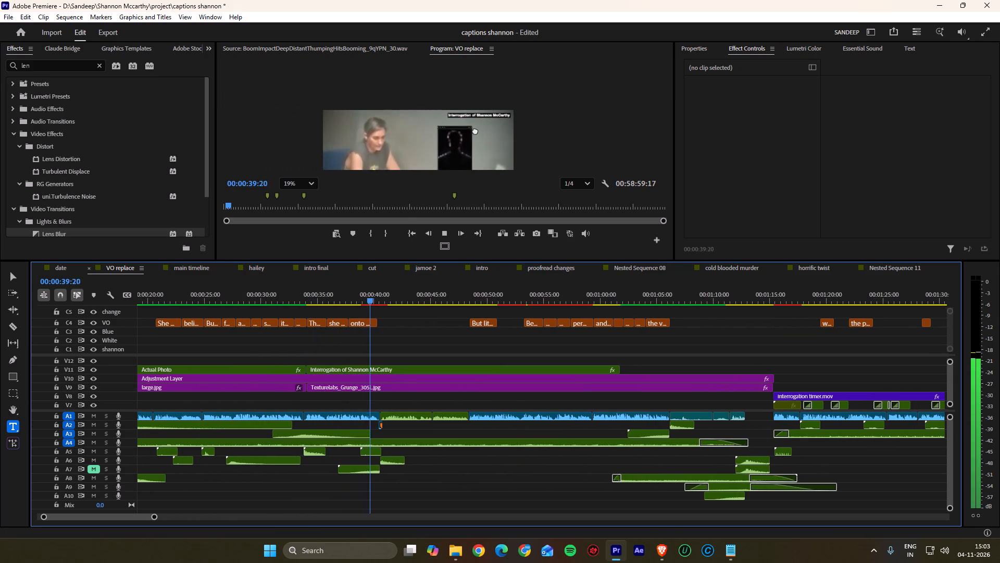
{"action": "middle_click_drag", "start_coordinate": [474, 132], "coordinate": [473, 106]}
{"action": "scroll", "coordinate": [478, 362], "scroll_direction": "down", "scroll_amount": 2}
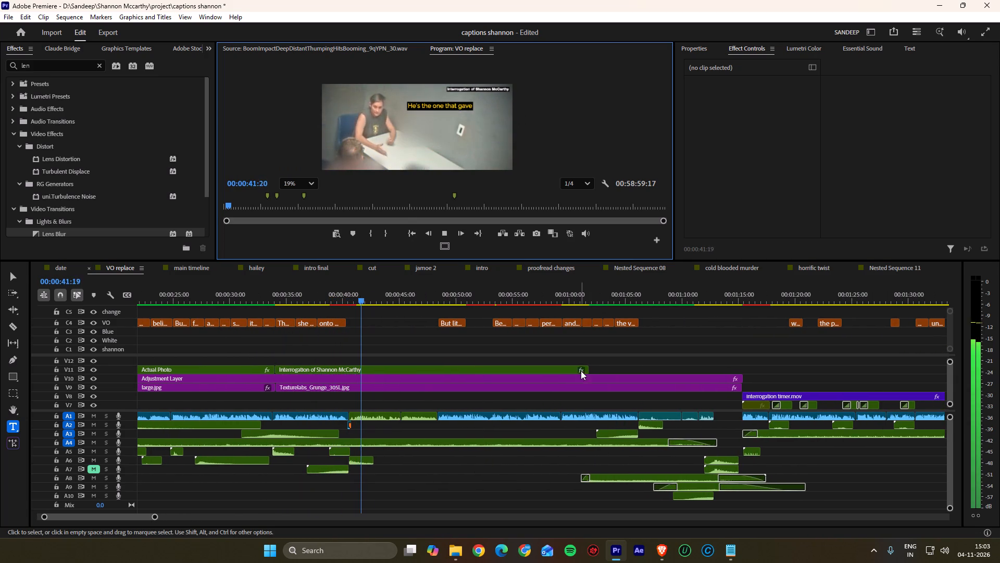
{"action": "left_click_drag", "start_coordinate": [587, 369], "coordinate": [709, 368]}
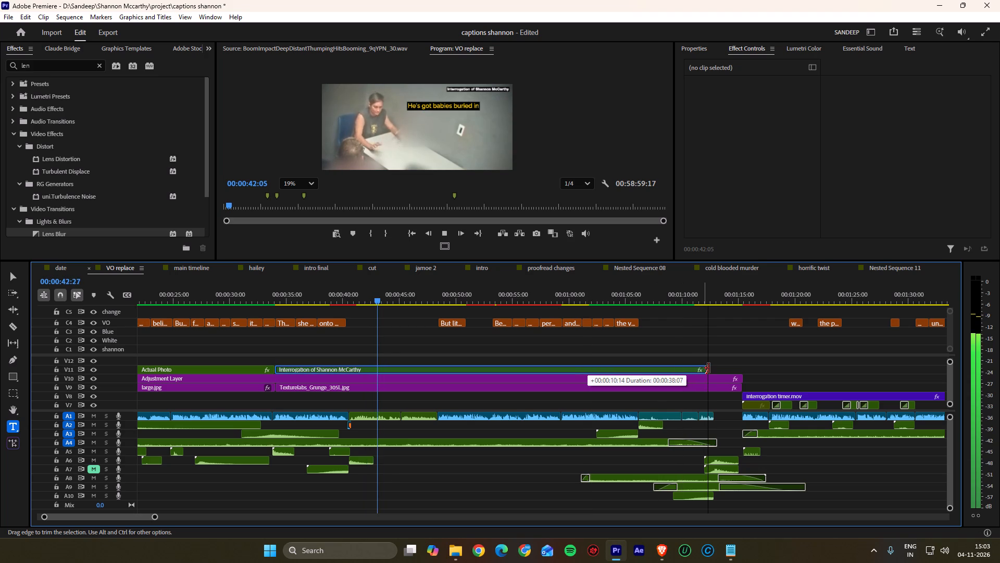
{"action": "left_click_drag", "start_coordinate": [709, 368], "coordinate": [712, 367]}
{"action": "left_click", "coordinate": [712, 393]}
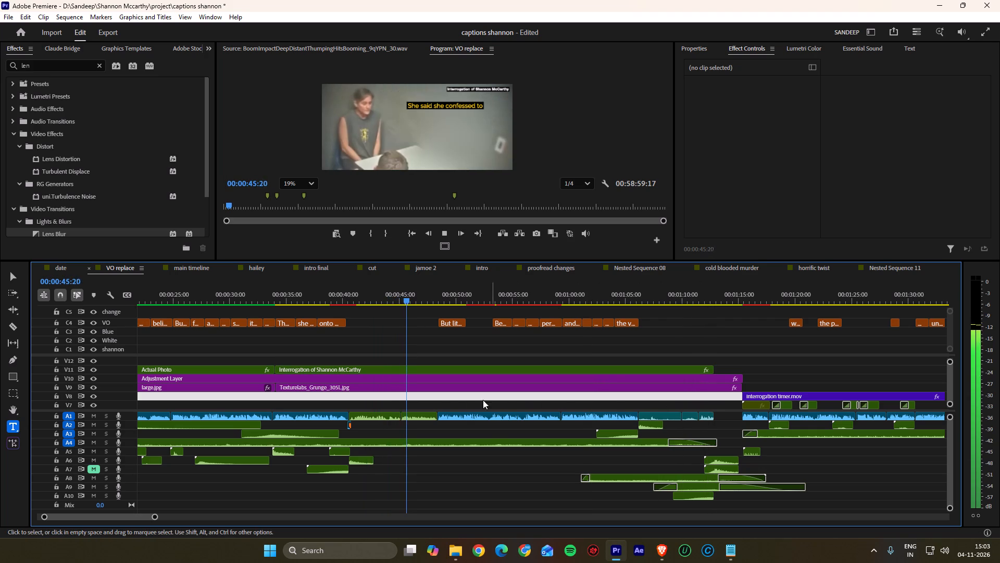
Play back the footage under the extended interrogation label up to the portrait that follows the Horrific twist title.
{"action": "scroll", "coordinate": [370, 383], "scroll_direction": "up", "scroll_amount": 6, "text": "alt"}
{"action": "scroll", "coordinate": [380, 365], "scroll_direction": "down", "scroll_amount": 3}
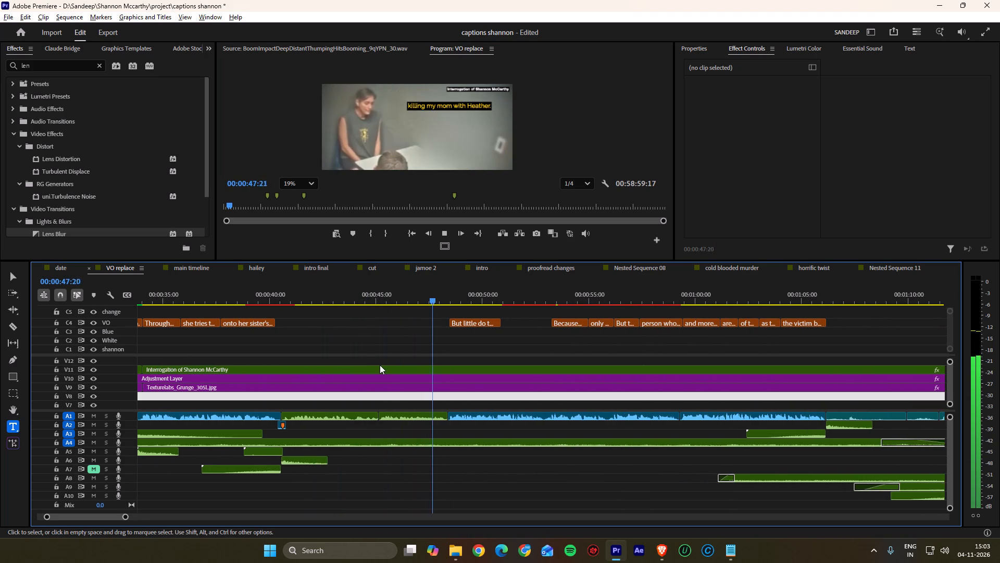
{"action": "scroll", "coordinate": [380, 365], "scroll_direction": "down", "scroll_amount": 5, "text": "alt"}
{"action": "scroll", "coordinate": [380, 365], "scroll_direction": "down", "scroll_amount": 4}
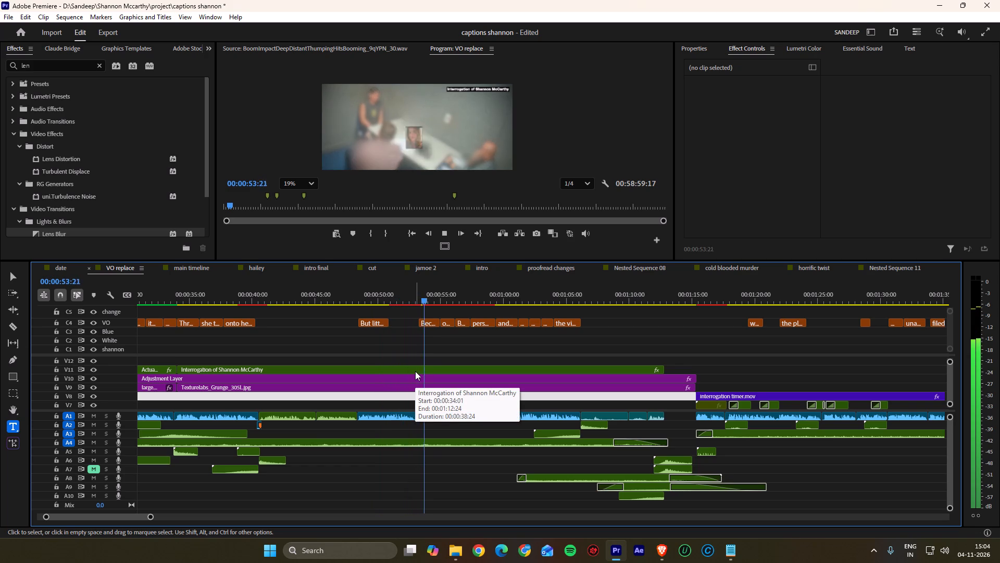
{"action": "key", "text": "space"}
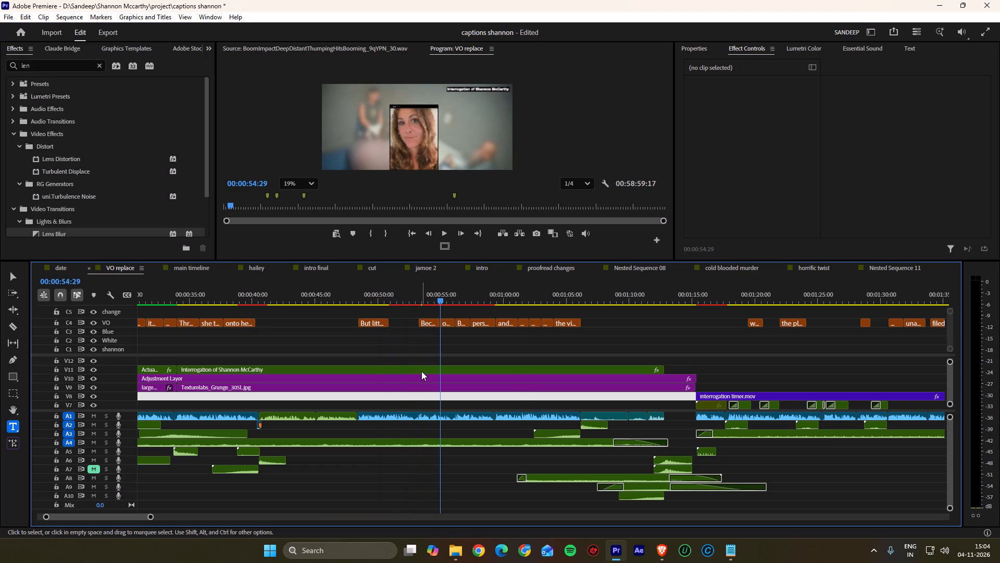
Split the interrogation label on V11 at 00:00:53:21, where the portrait comes in over the blurred footage.
{"action": "scroll", "coordinate": [404, 371], "scroll_direction": "up", "scroll_amount": 8, "text": "alt"}
{"action": "left_click_drag", "start_coordinate": [458, 291], "coordinate": [395, 290]}
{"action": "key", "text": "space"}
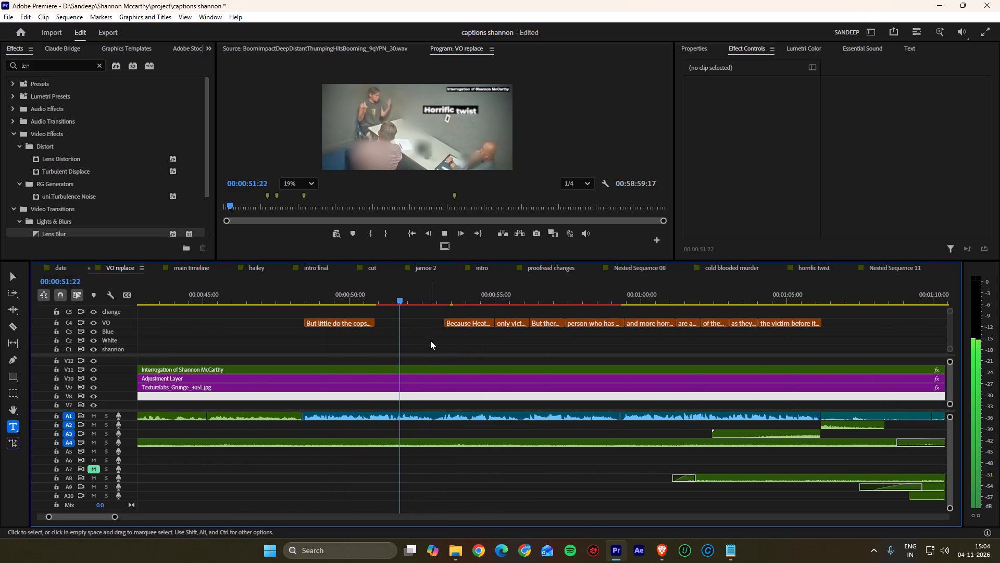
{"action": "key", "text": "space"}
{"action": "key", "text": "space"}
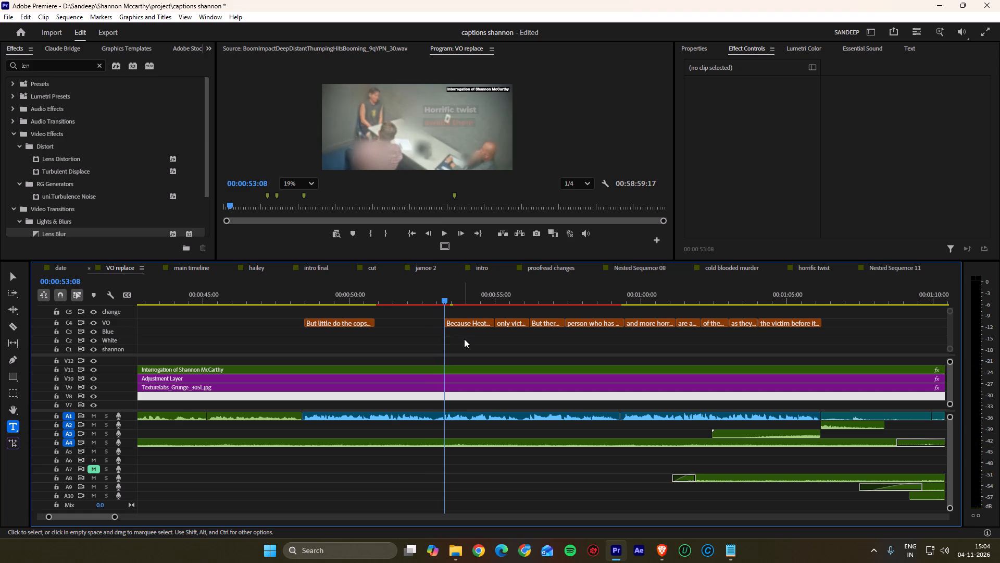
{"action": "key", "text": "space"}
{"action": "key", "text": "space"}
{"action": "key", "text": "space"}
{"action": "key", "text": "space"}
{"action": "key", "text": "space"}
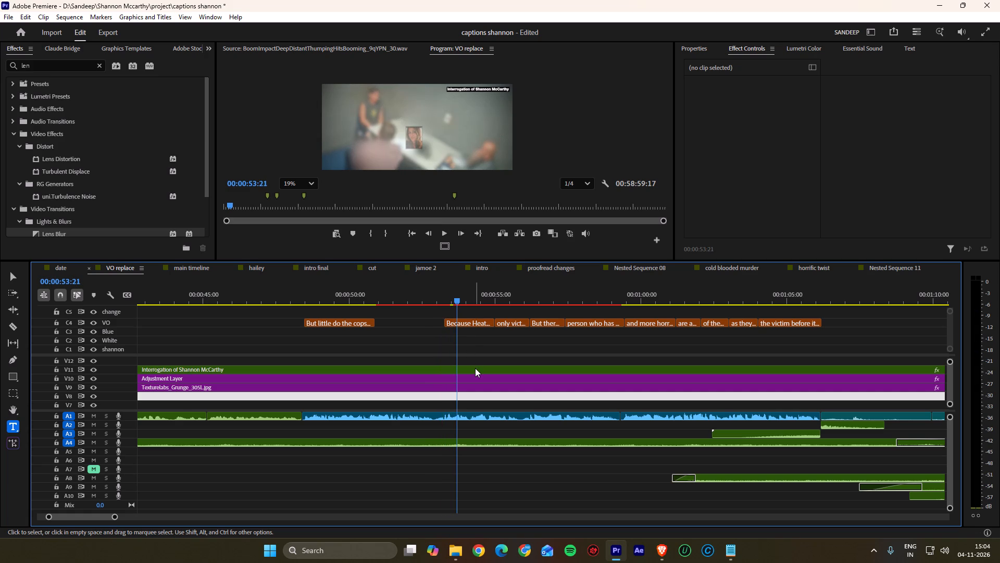
{"action": "left_click", "coordinate": [475, 369]}
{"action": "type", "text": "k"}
Split the second interrogation label on V11 at 00:00:59:07, where the two framed portraits end.
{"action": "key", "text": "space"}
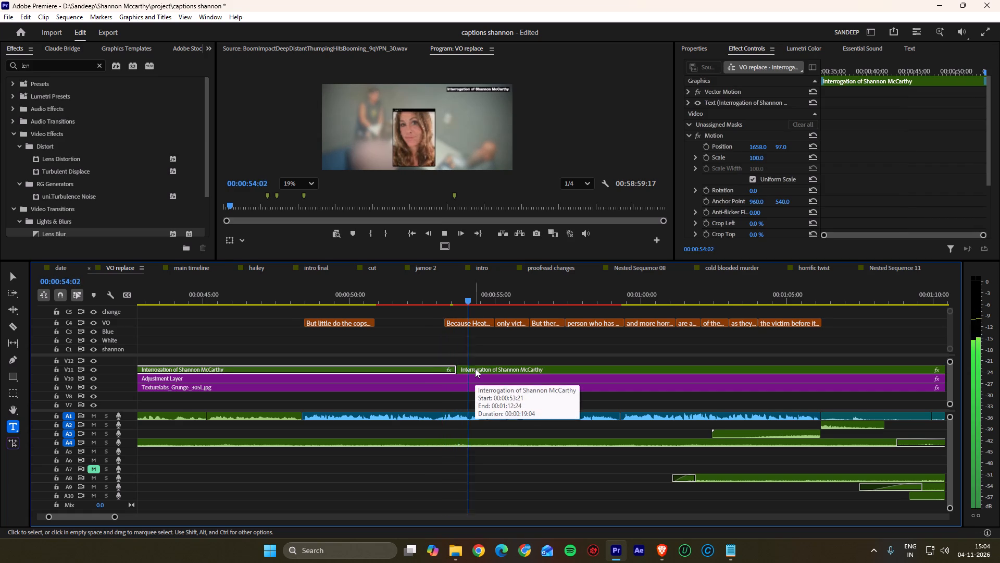
{"action": "scroll", "coordinate": [473, 369], "scroll_direction": "down", "scroll_amount": 5}
{"action": "scroll", "coordinate": [468, 370], "scroll_direction": "down", "scroll_amount": 8, "text": "alt"}
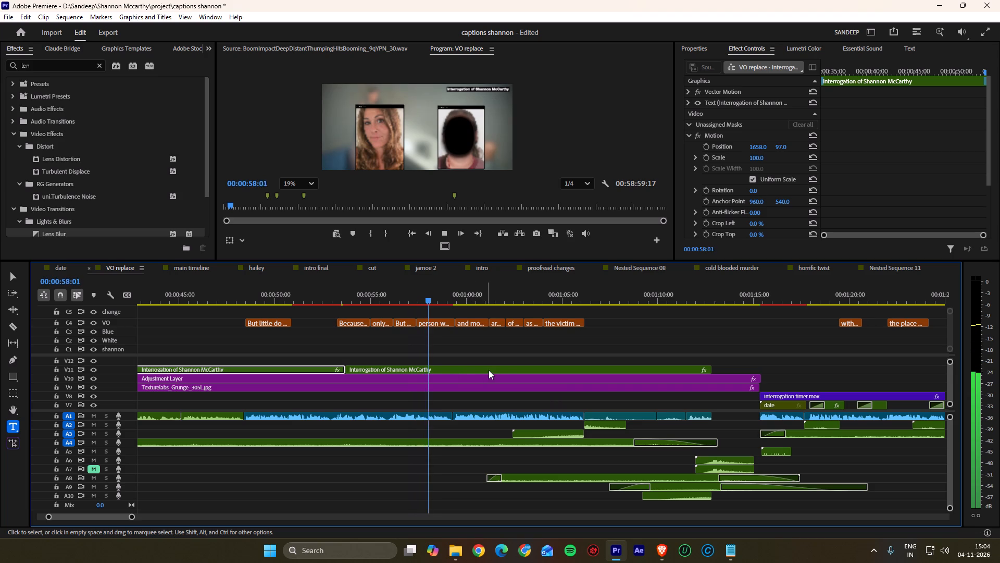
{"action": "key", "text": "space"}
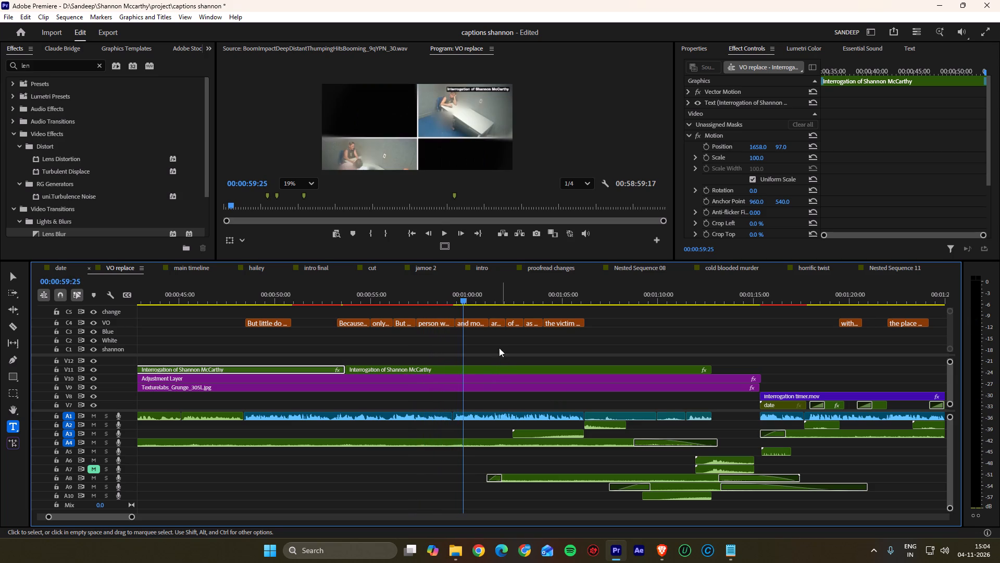
{"action": "left_click_drag", "start_coordinate": [467, 293], "coordinate": [421, 297]}
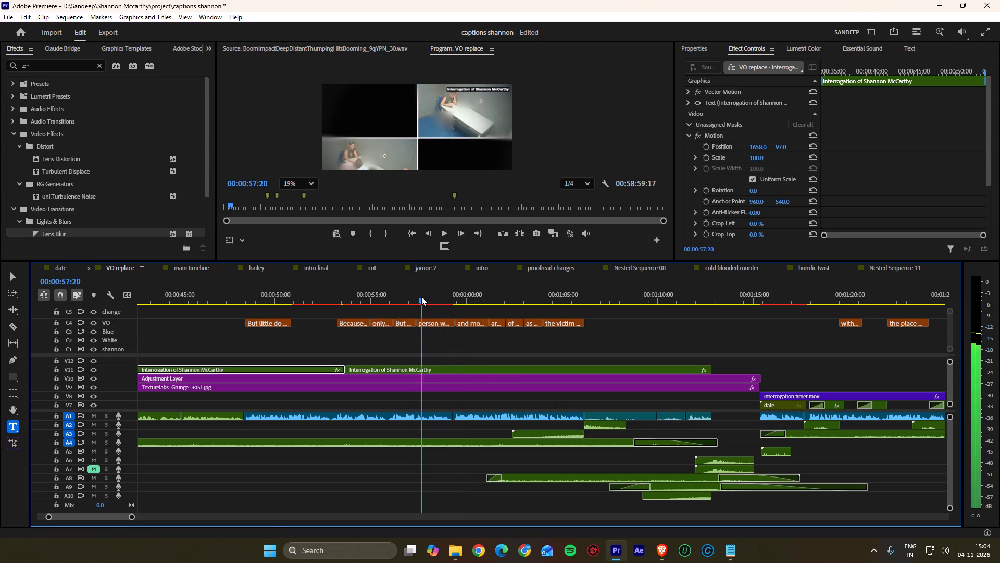
{"action": "left_click_drag", "start_coordinate": [421, 297], "coordinate": [429, 294]}
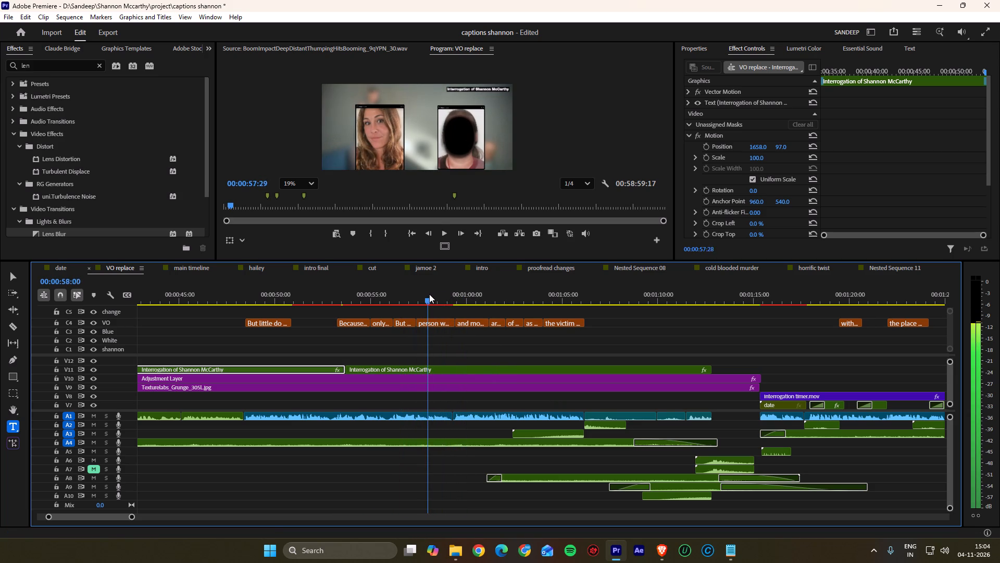
{"action": "left_click_drag", "start_coordinate": [429, 294], "coordinate": [451, 289]}
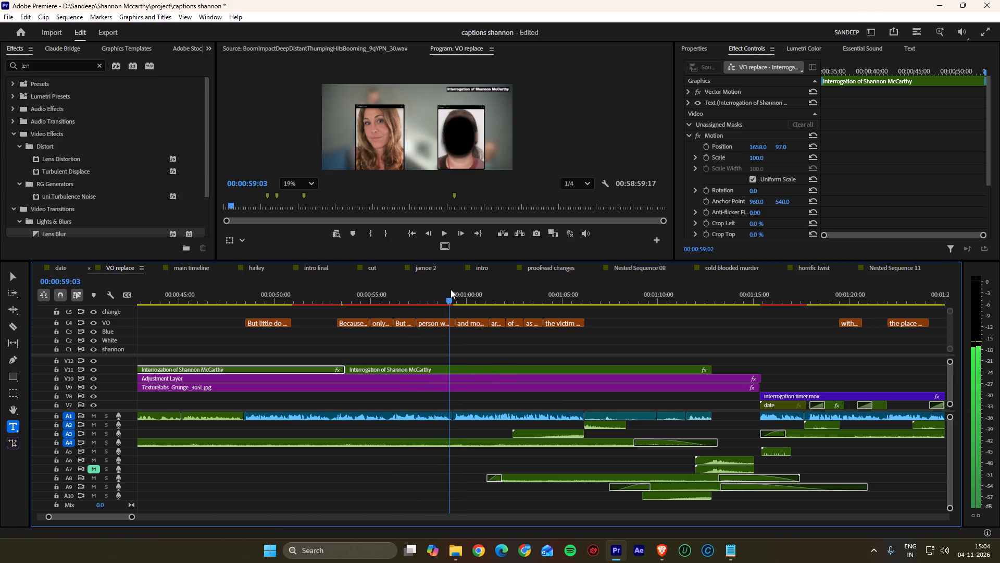
{"action": "left_click_drag", "start_coordinate": [451, 289], "coordinate": [454, 290]}
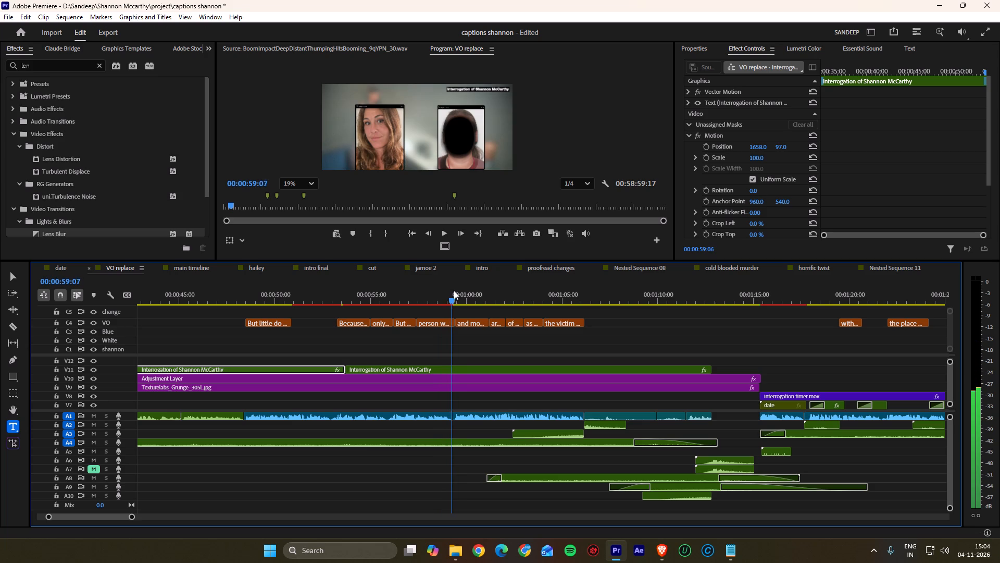
{"action": "left_click_drag", "start_coordinate": [454, 290], "coordinate": [453, 290]}
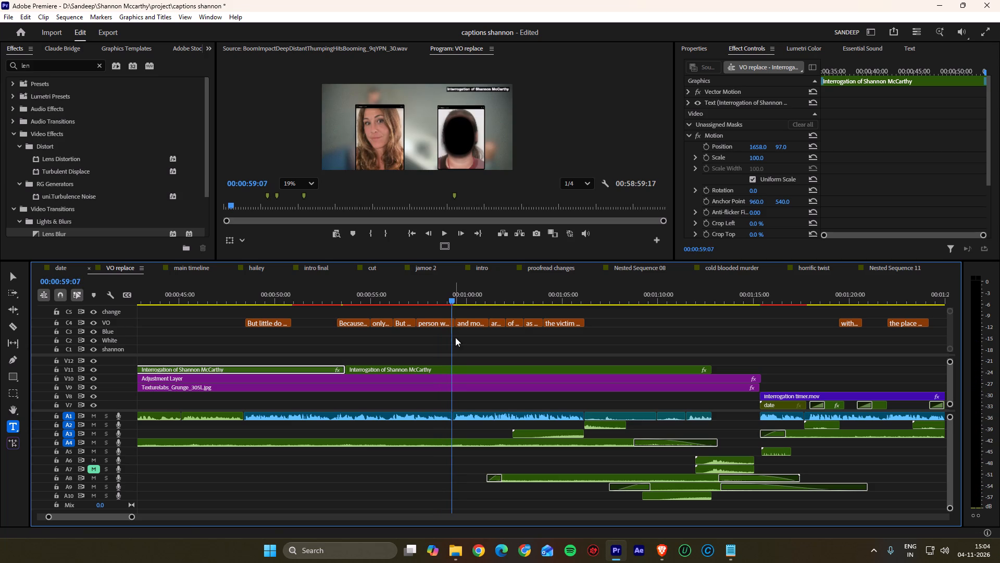
{"action": "left_click", "coordinate": [454, 370]}
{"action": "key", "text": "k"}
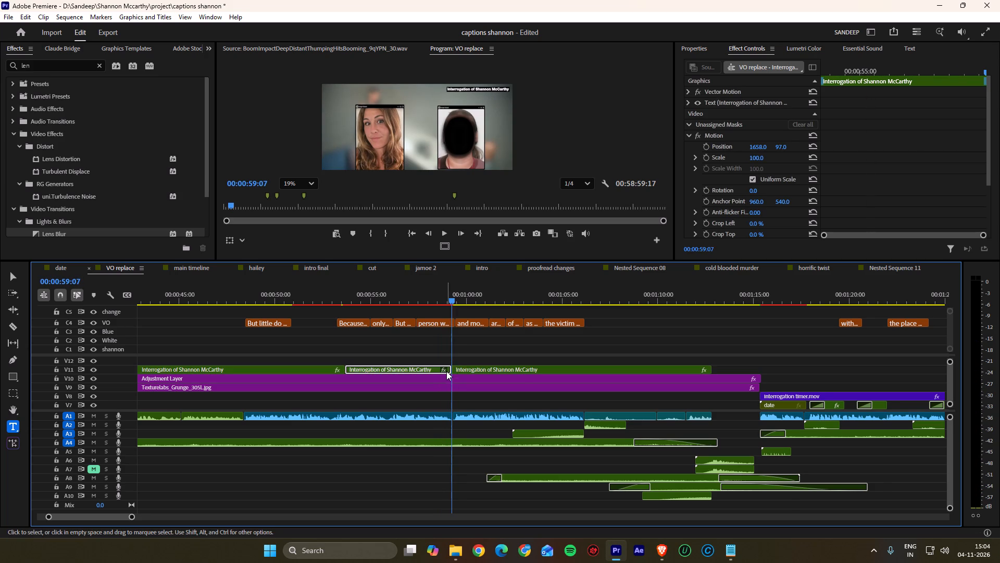
Add the default transition to the ends of the hailey clip on V14 and the 3-4 Photo Frame clip on V13, and preview them.
{"action": "scroll", "coordinate": [446, 372], "scroll_direction": "up", "scroll_amount": 4}
{"action": "left_click", "coordinate": [846, 377]}
{"action": "scroll", "coordinate": [464, 380], "scroll_direction": "up", "scroll_amount": 4, "text": "ctrl"}
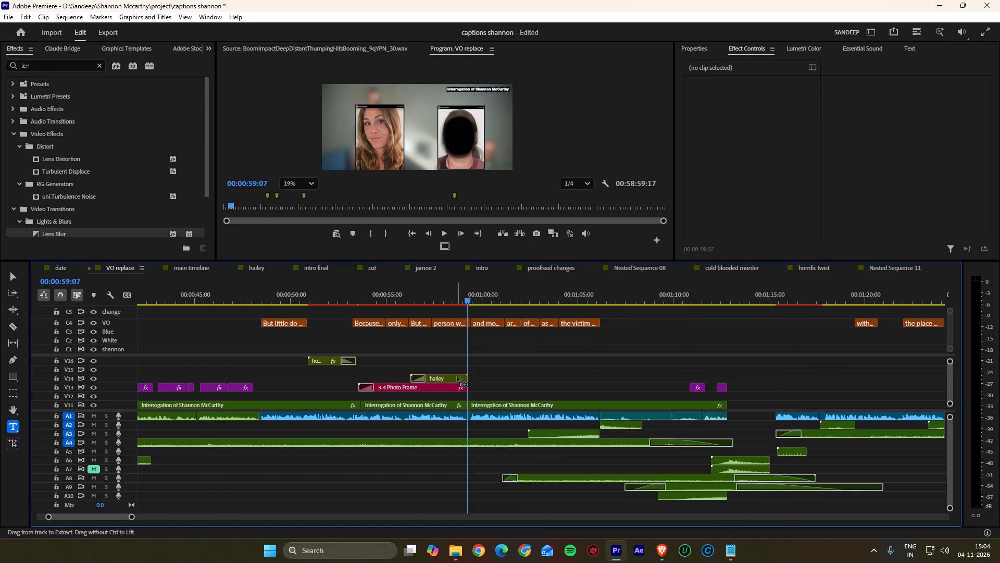
{"action": "left_click", "coordinate": [464, 375]}
{"action": "key", "text": "ctrl+d"}
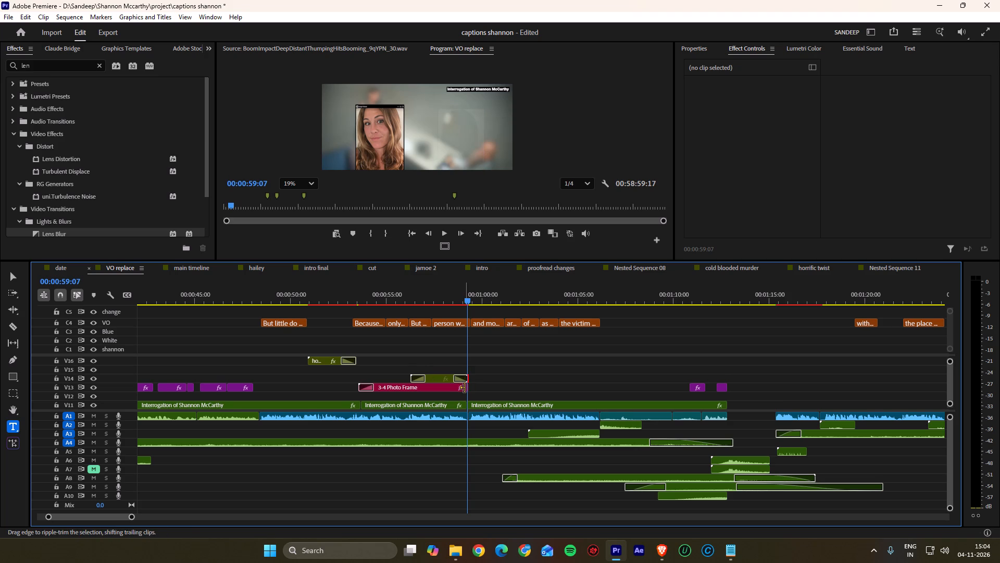
{"action": "left_click", "coordinate": [464, 388], "text": "ctrl"}
{"action": "key", "text": "ctrl+d"}
{"action": "left_click_drag", "start_coordinate": [458, 304], "coordinate": [448, 304]}
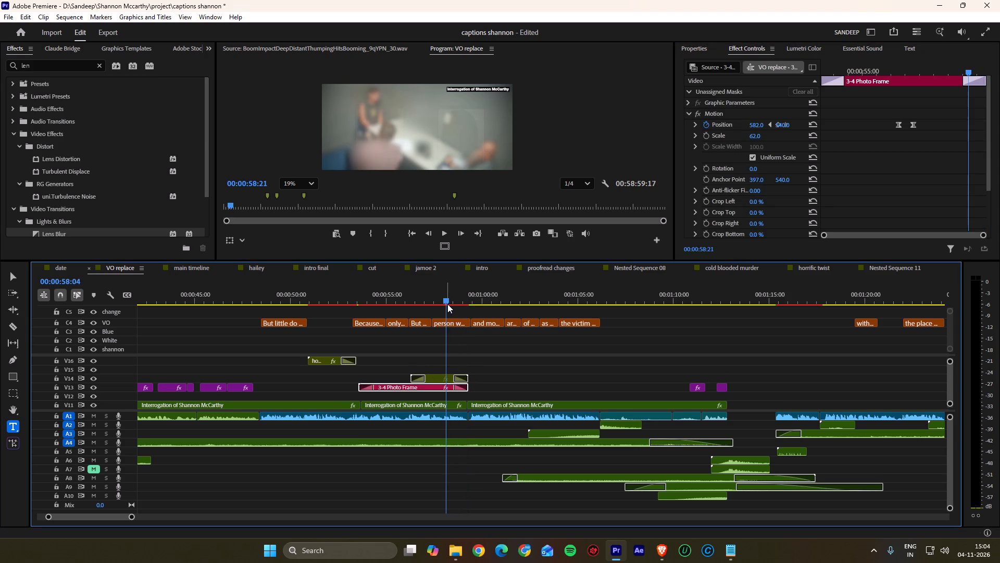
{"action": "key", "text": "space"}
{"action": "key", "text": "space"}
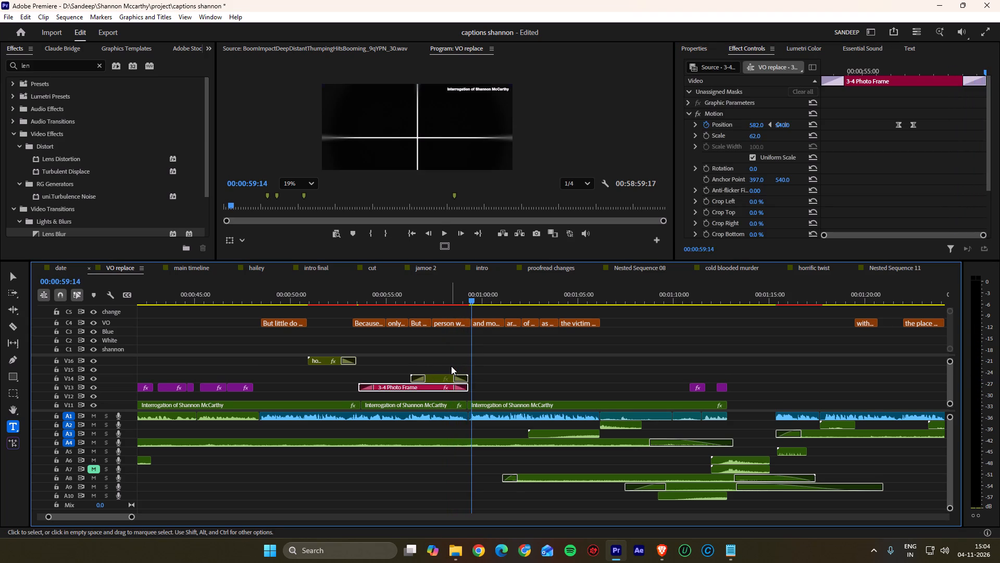
Replace the text of the middle label on V11, over the framed portraits, with "Actual Photo" on a single line.
{"action": "scroll", "coordinate": [451, 366], "scroll_direction": "down", "scroll_amount": 7, "text": "ctrl"}
{"action": "scroll", "coordinate": [451, 366], "scroll_direction": "up", "scroll_amount": 3, "text": "ctrl"}
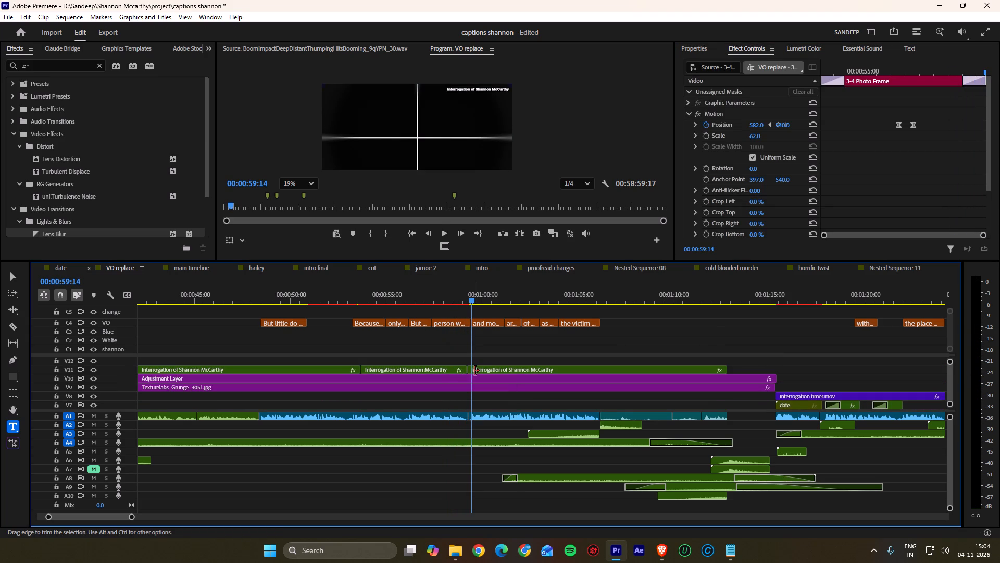
{"action": "left_click", "coordinate": [441, 371]}
{"action": "left_click_drag", "start_coordinate": [436, 291], "coordinate": [420, 289]}
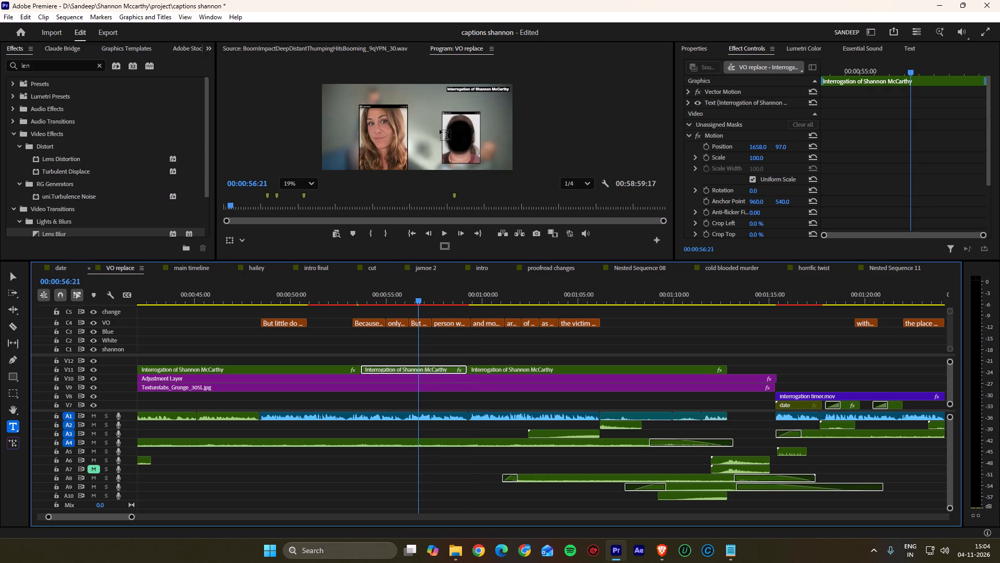
{"action": "scroll", "coordinate": [467, 89], "scroll_direction": "up", "scroll_amount": 7}
{"action": "double_click", "coordinate": [477, 84]}
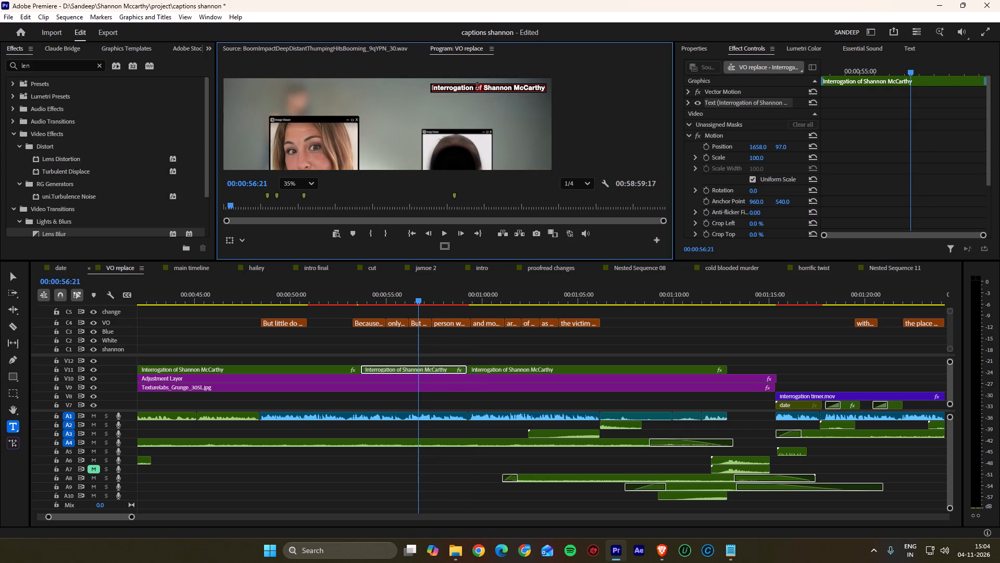
{"action": "triple_click", "coordinate": [477, 87]}
{"action": "left_click", "coordinate": [477, 87]}
{"action": "key", "text": "BackSpace"}
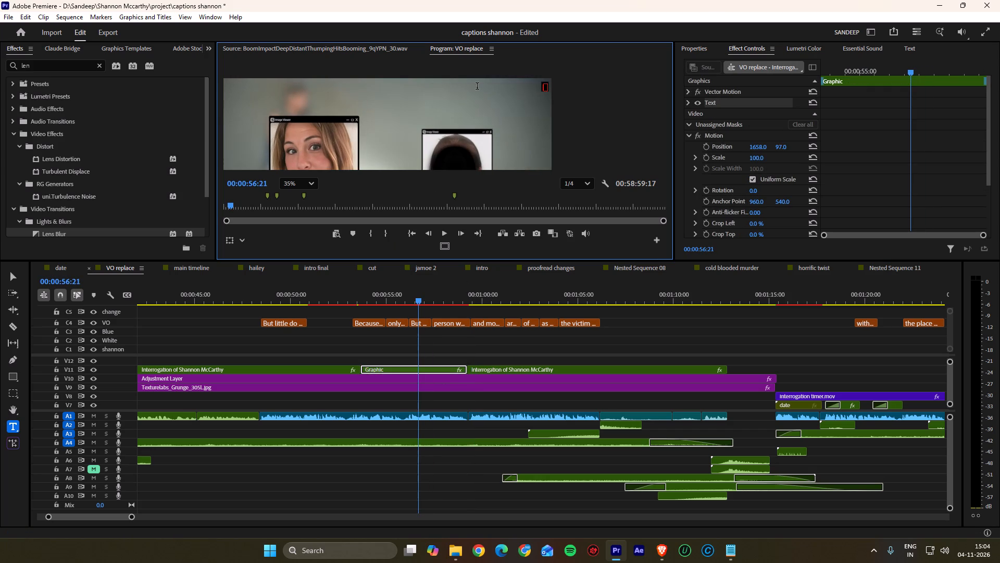
{"action": "key", "text": "Return"}
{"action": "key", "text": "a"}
{"action": "key", "text": "BackSpace"}
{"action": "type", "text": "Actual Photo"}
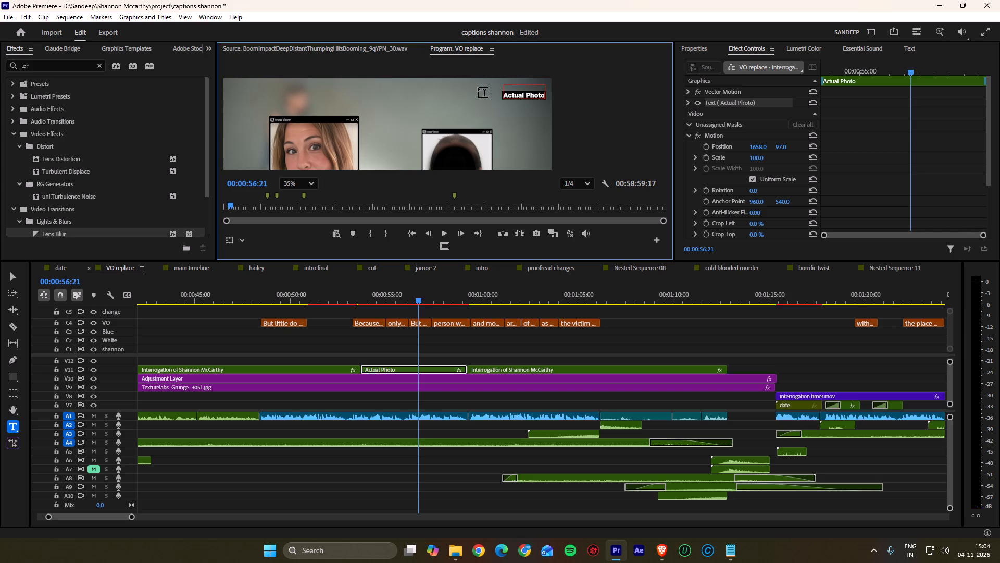
{"action": "left_click", "coordinate": [505, 96]}
{"action": "key", "text": "BackSpace"}
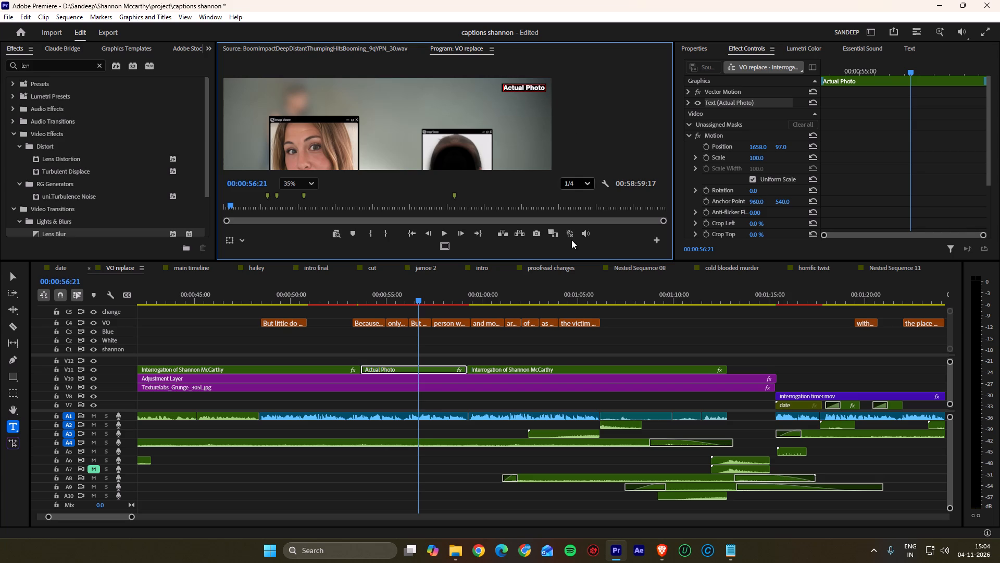
Play back from the new Actual Photo label into the four-way split footage, and save the project.
{"action": "left_click", "coordinate": [546, 353]}
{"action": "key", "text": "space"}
{"action": "scroll", "coordinate": [491, 351], "scroll_direction": "down", "scroll_amount": 6, "text": "alt"}
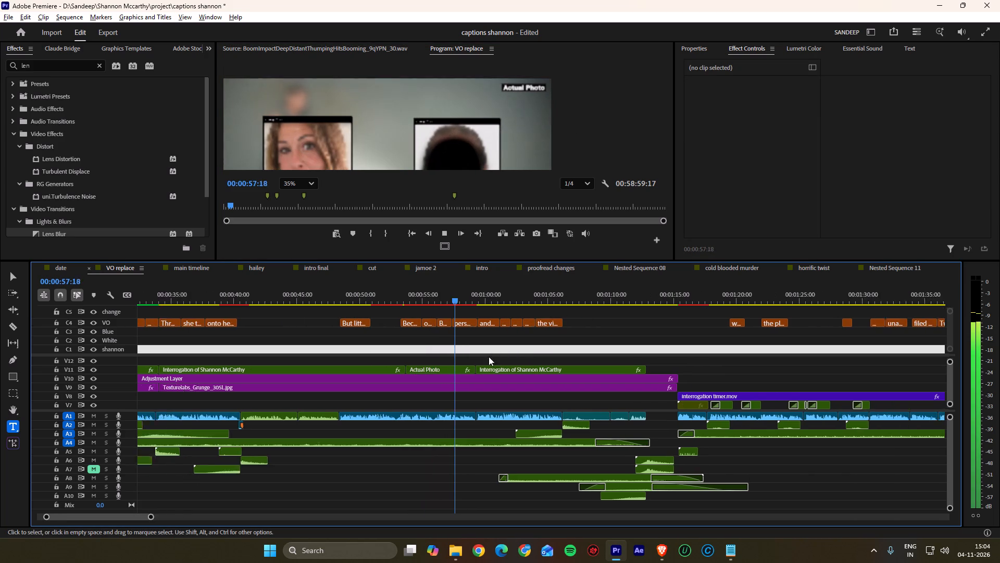
{"action": "scroll", "coordinate": [421, 129], "scroll_direction": "down", "scroll_amount": 11, "text": "alt"}
{"action": "middle_click_drag", "start_coordinate": [454, 138], "coordinate": [459, 119]}
{"action": "scroll", "coordinate": [457, 326], "scroll_direction": "down", "scroll_amount": 4}
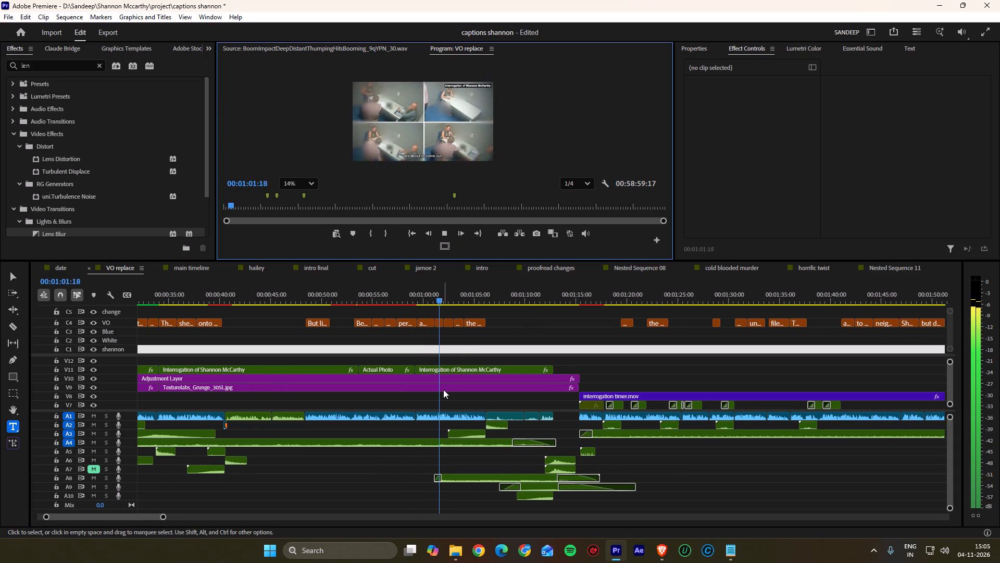
{"action": "left_click", "coordinate": [444, 391]}
{"action": "key", "text": "ctrl+s"}
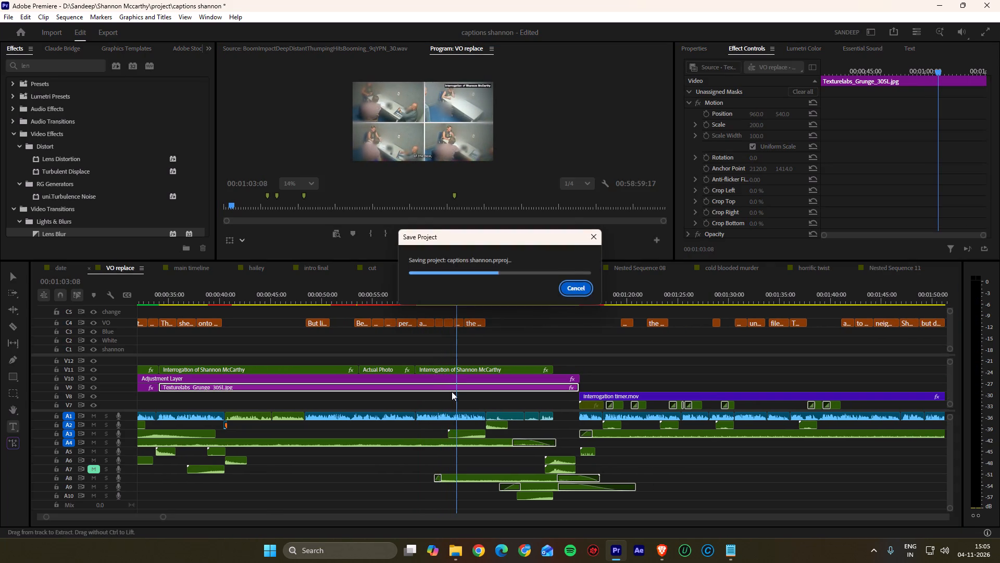
Mark the range from 00:00:17:15 to about 00:01:16 with In and Out points and render its previews.
{"action": "left_click", "coordinate": [477, 390]}
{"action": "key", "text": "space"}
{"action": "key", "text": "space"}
{"action": "scroll", "coordinate": [544, 391], "scroll_direction": "down", "scroll_amount": 10, "text": "alt"}
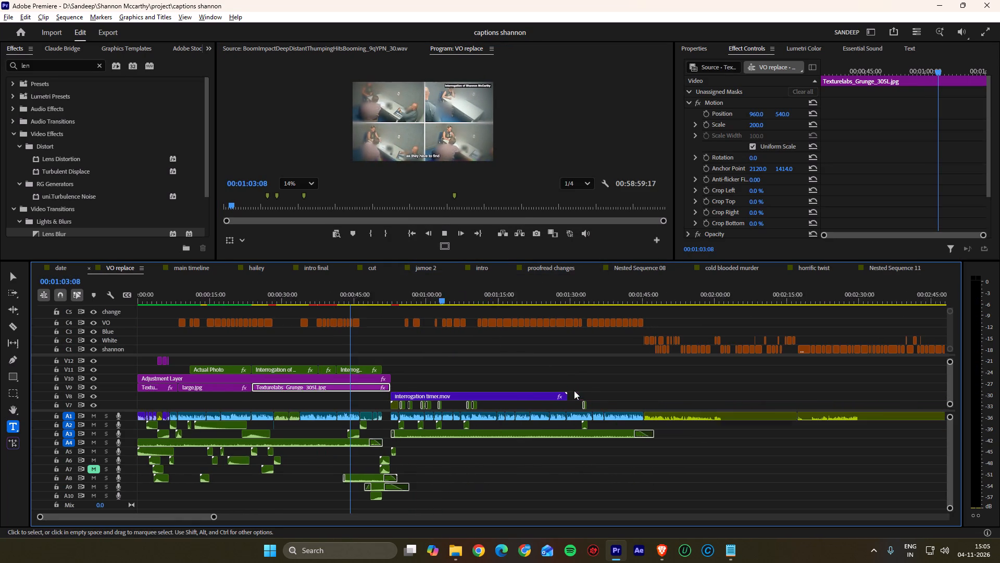
{"action": "left_click_drag", "start_coordinate": [282, 289], "coordinate": [197, 287]}
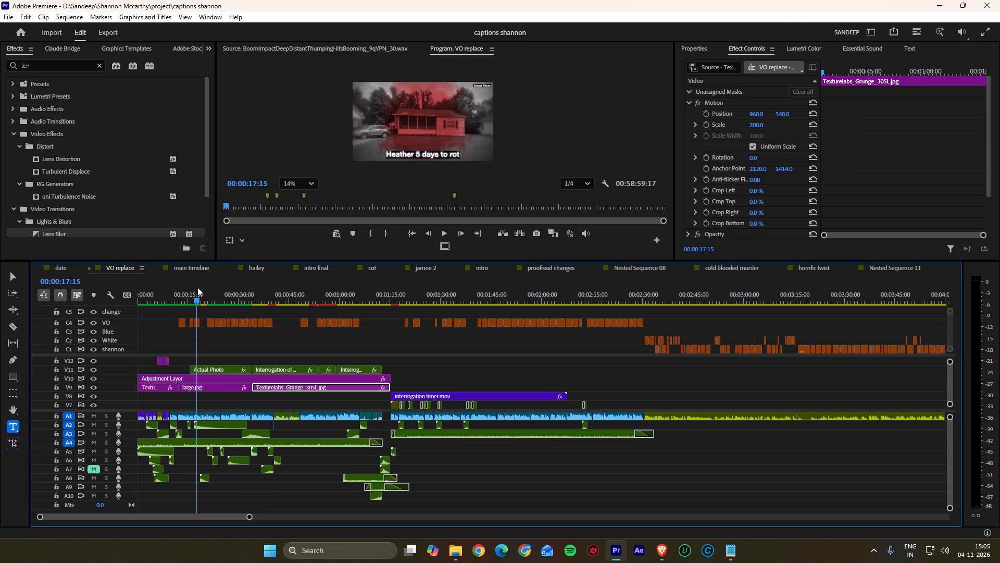
{"action": "left_click_drag", "start_coordinate": [197, 287], "coordinate": [395, 290]}
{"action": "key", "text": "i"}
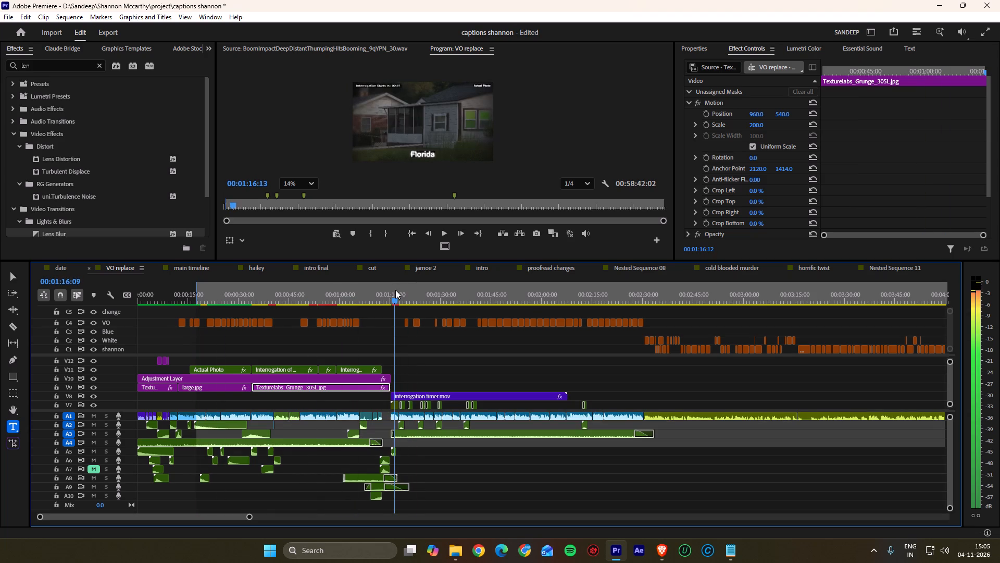
{"action": "left_click_drag", "start_coordinate": [395, 290], "coordinate": [344, 288]}
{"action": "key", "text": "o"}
{"action": "key", "text": "shift+Return"}
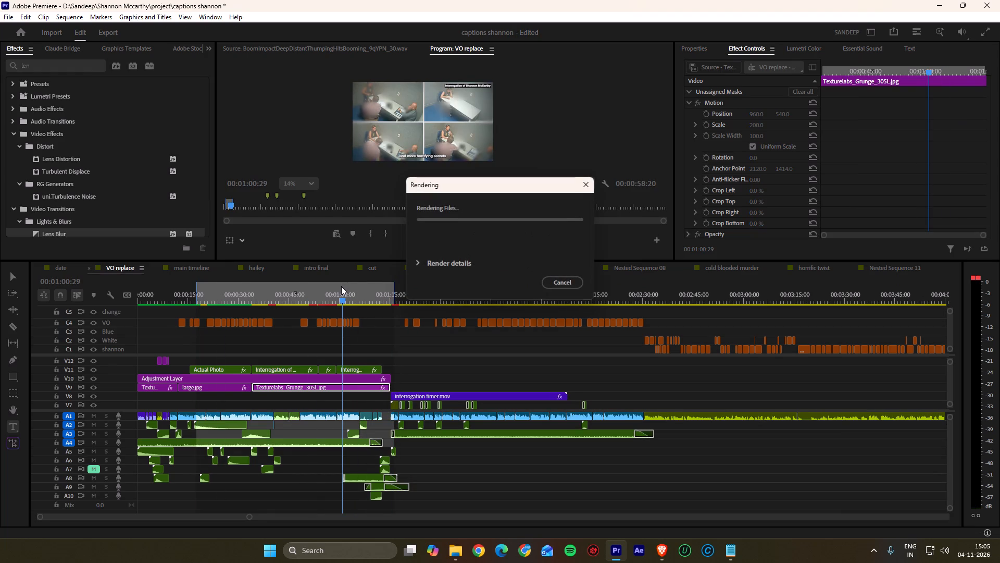
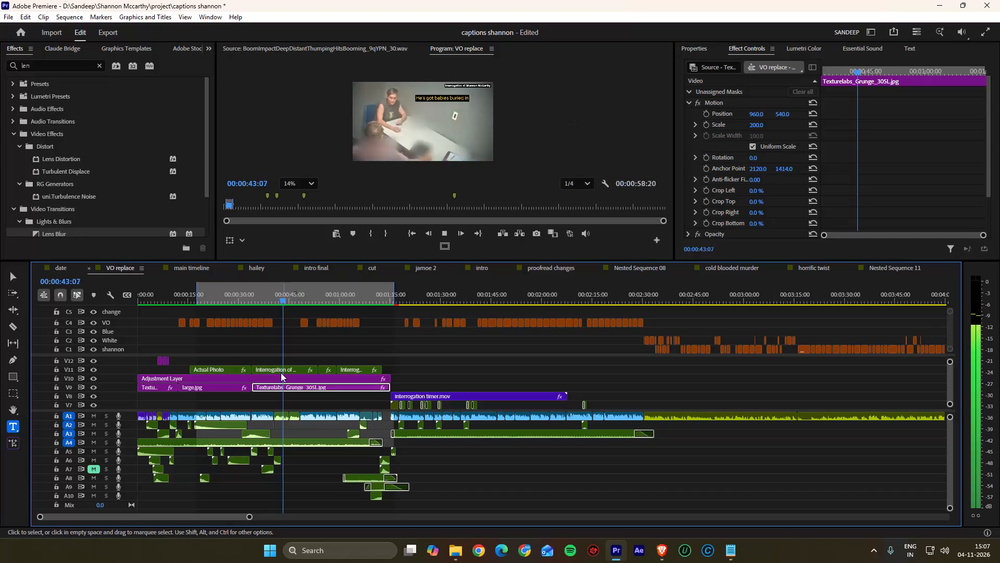
Set the clip volume of the atlasaudio-true-crime music on A4 to -2 dB, and clear the clip selection.
{"action": "left_click", "coordinate": [293, 447]}
{"action": "left_click", "coordinate": [297, 440]}
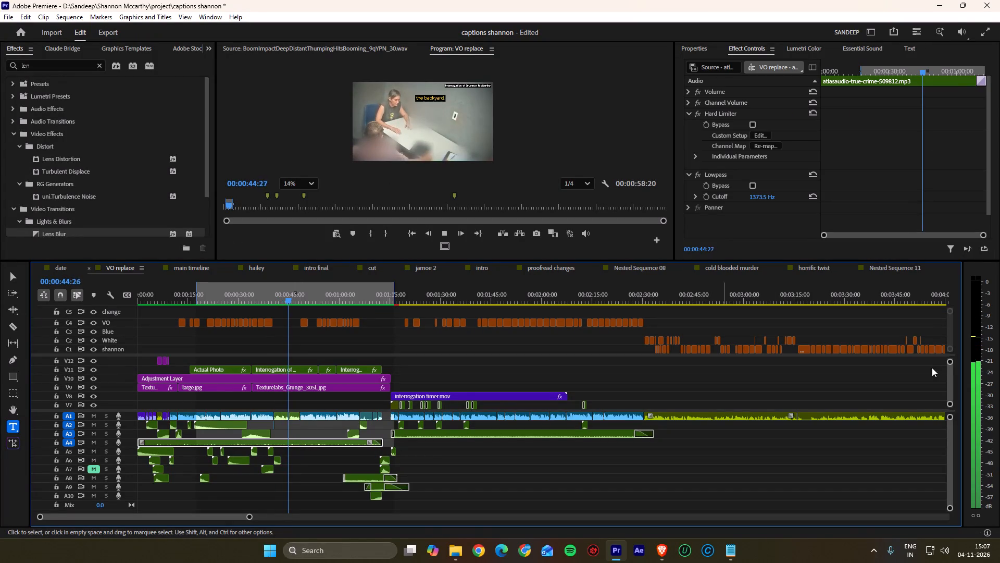
{"action": "left_click", "coordinate": [872, 44]}
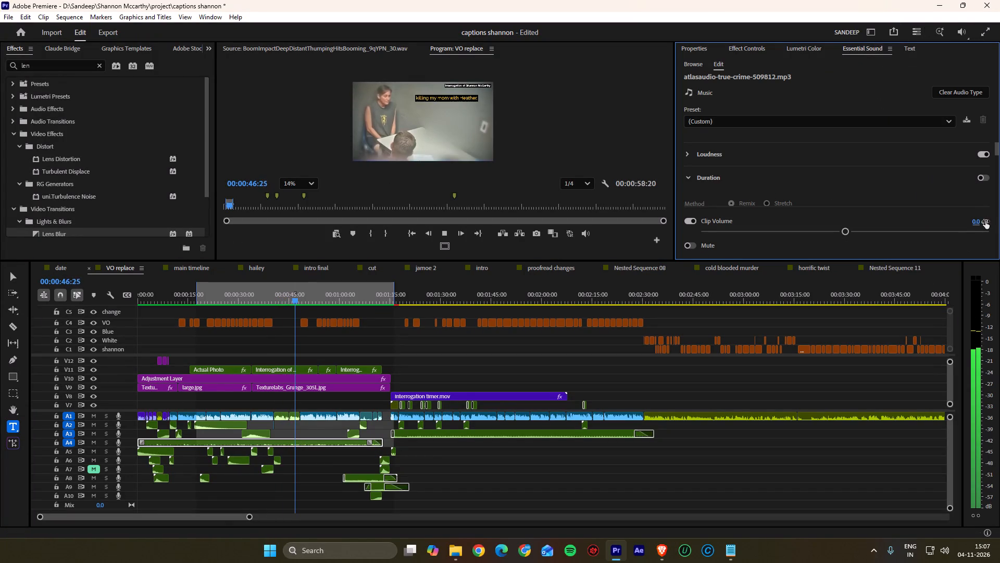
{"action": "left_click", "coordinate": [979, 220]}
{"action": "type", "text": "-2"}
{"action": "key", "text": "Return"}
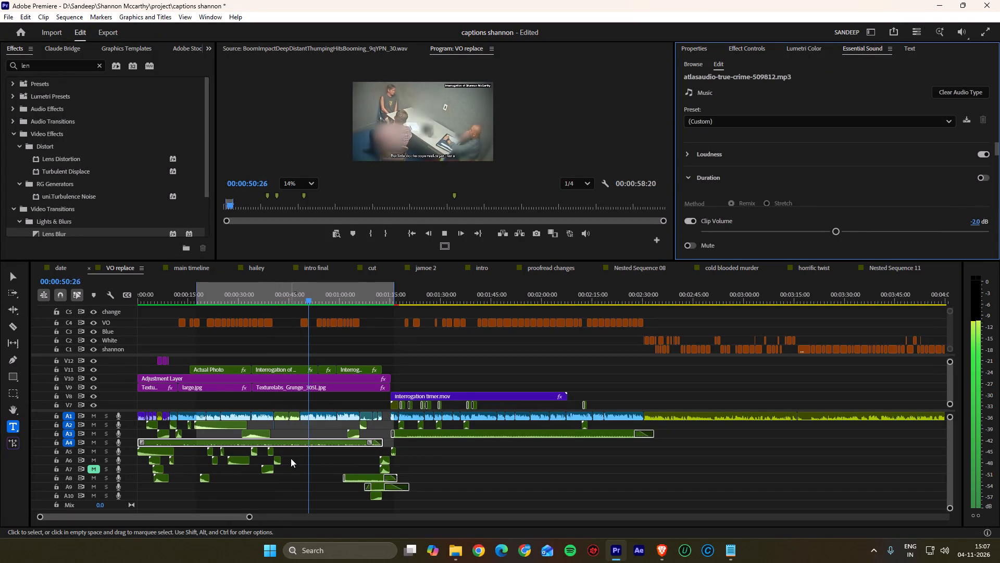
{"action": "left_click_drag", "start_coordinate": [294, 451], "coordinate": [198, 483]}
{"action": "left_click", "coordinate": [228, 503]}
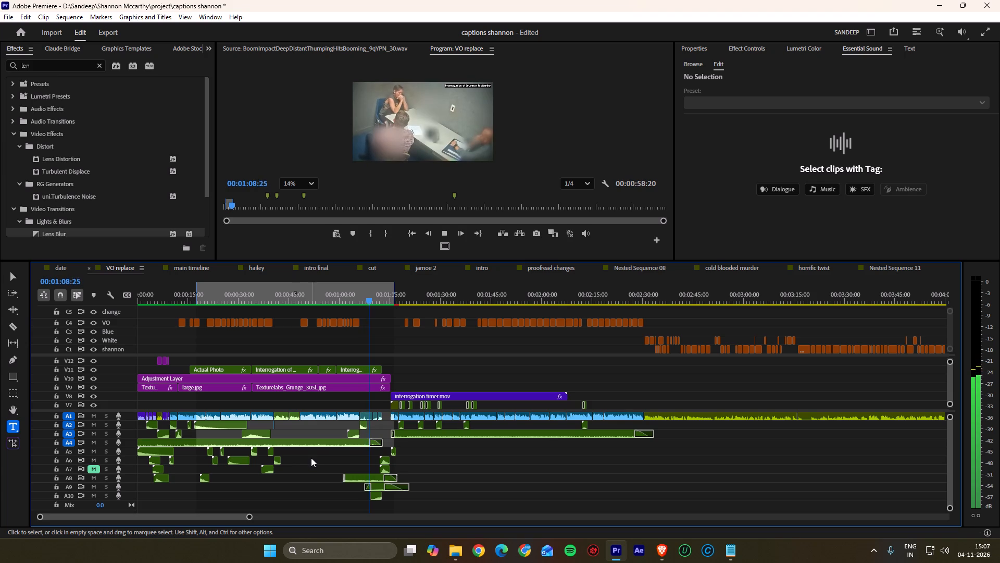
Lower the clip volume of Suspense Ambient Logo.wav on A8 to -28.4 dB.
{"action": "left_click", "coordinate": [362, 479]}
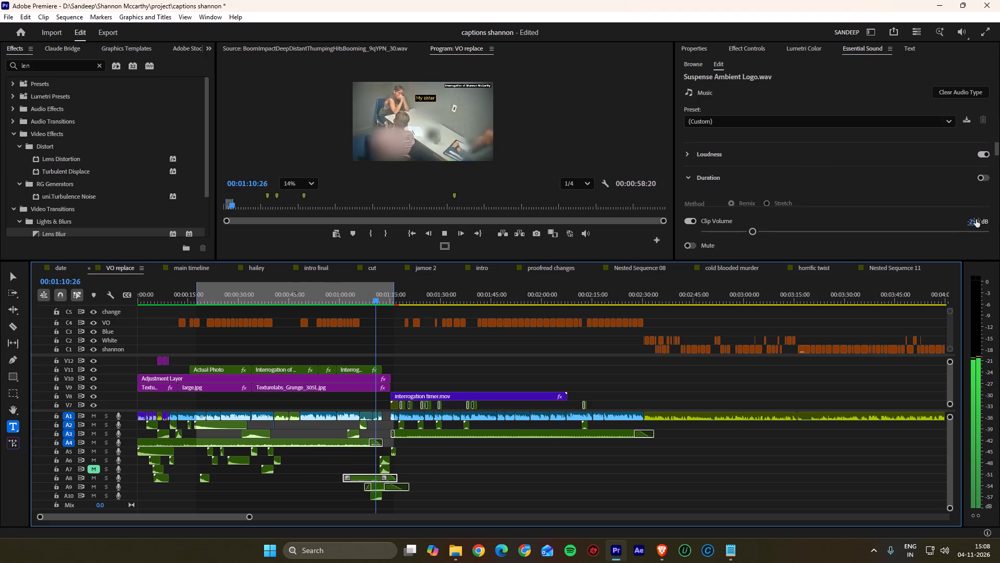
{"action": "left_click_drag", "start_coordinate": [971, 222], "coordinate": [963, 224]}
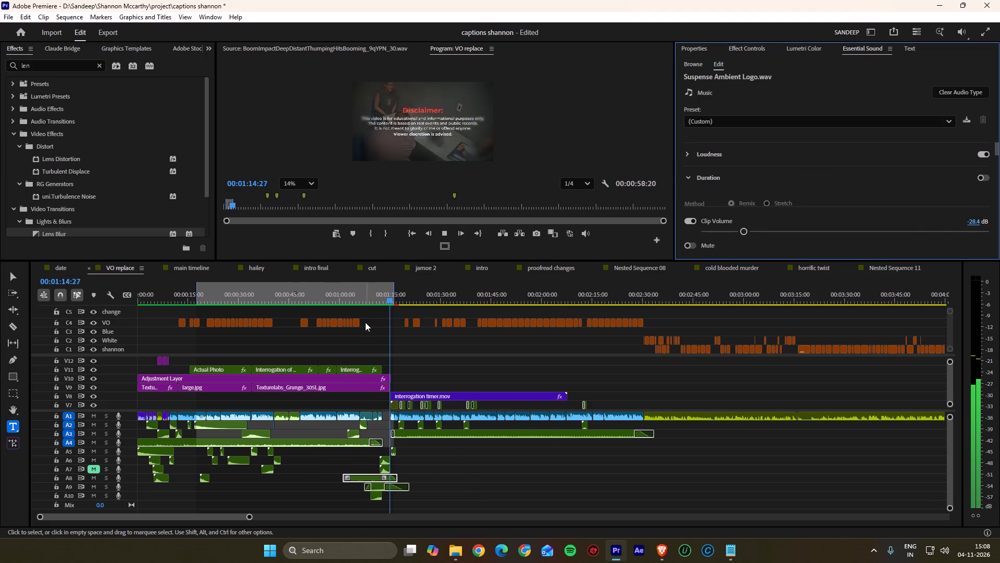
Move the Disclaimer title clip around 00:01:13 from V2 up to V11, above the grunge texture and adjustment layer, and deselect it.
{"action": "left_click_drag", "start_coordinate": [365, 296], "coordinate": [385, 296]}
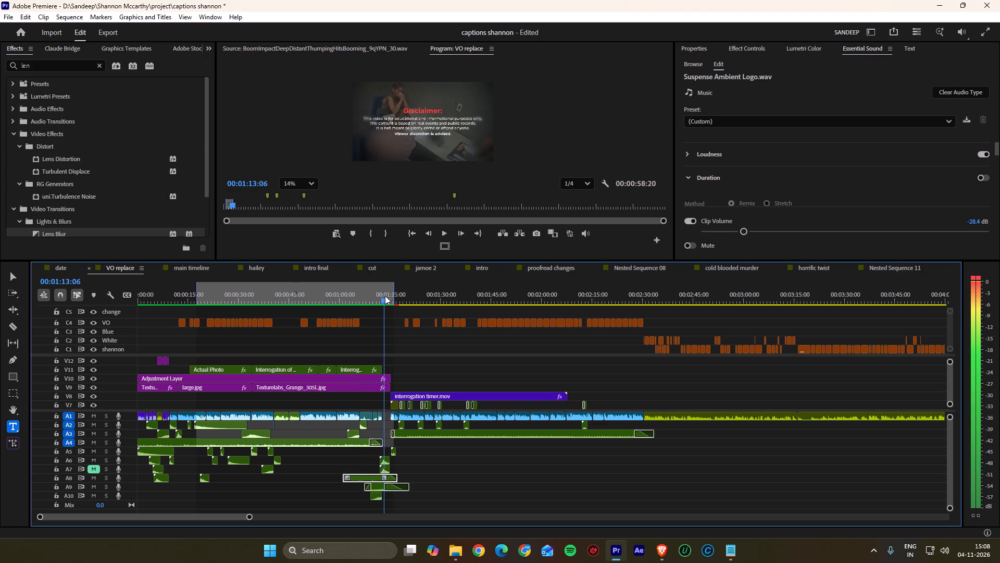
{"action": "left_click_drag", "start_coordinate": [385, 296], "coordinate": [385, 296]}
{"action": "scroll", "coordinate": [363, 367], "scroll_direction": "up", "scroll_amount": 8, "text": "alt"}
{"action": "scroll", "coordinate": [379, 366], "scroll_direction": "down", "scroll_amount": 1, "text": "alt"}
{"action": "scroll", "coordinate": [379, 366], "scroll_direction": "up", "scroll_amount": 6, "text": "alt"}
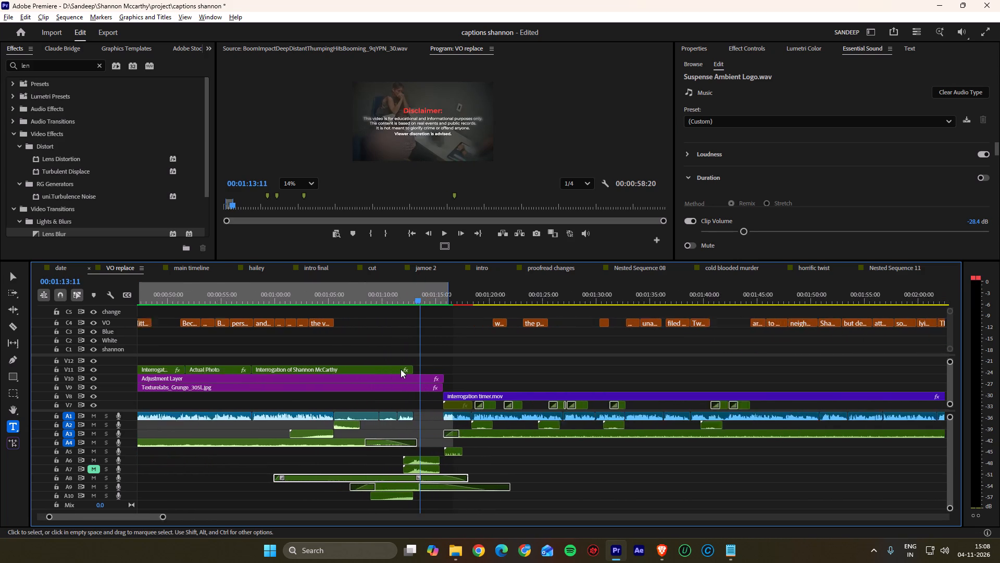
{"action": "scroll", "coordinate": [436, 372], "scroll_direction": "up", "scroll_amount": 8, "text": "ctrl"}
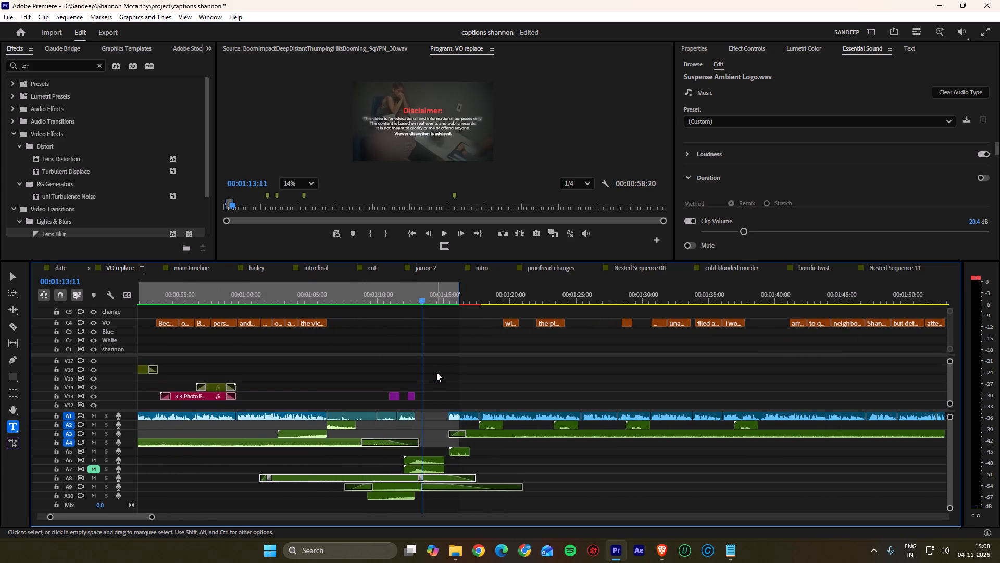
{"action": "scroll", "coordinate": [436, 372], "scroll_direction": "down", "scroll_amount": 18, "text": "ctrl"}
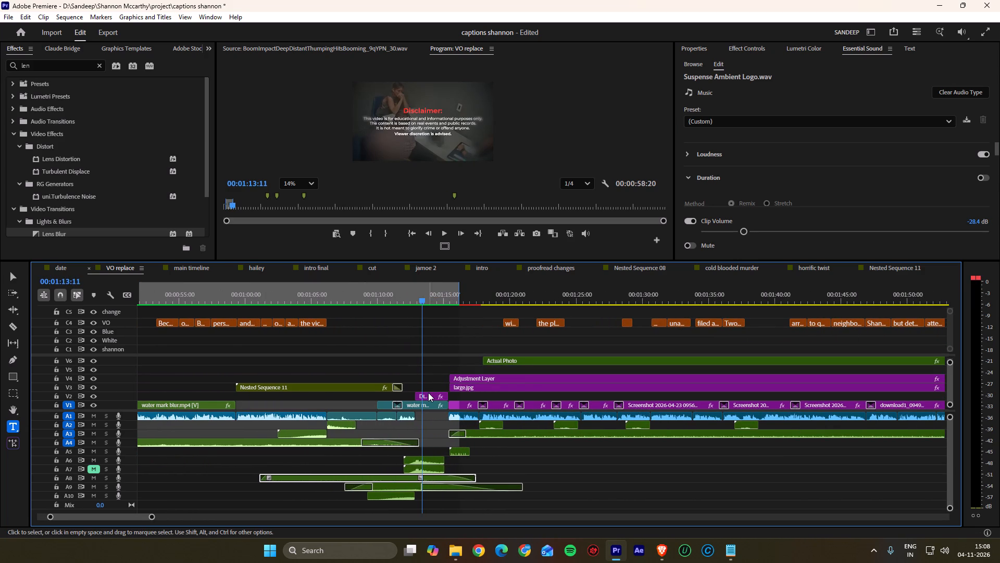
{"action": "left_click", "coordinate": [430, 393]}
{"action": "left_click_drag", "start_coordinate": [429, 394], "coordinate": [432, 369]}
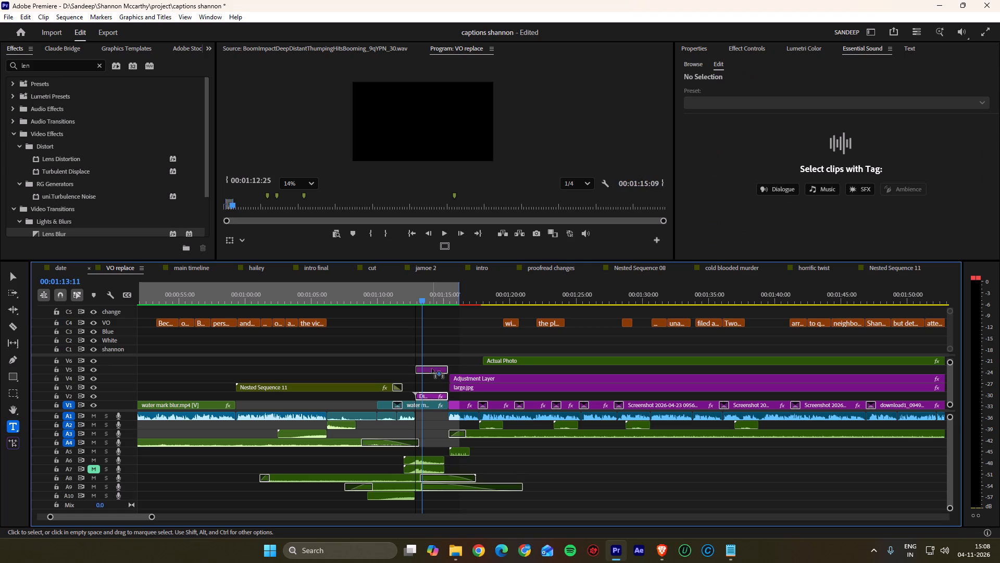
{"action": "left_click_drag", "start_coordinate": [432, 369], "coordinate": [432, 367]}
{"action": "scroll", "coordinate": [432, 367], "scroll_direction": "up", "scroll_amount": 4, "text": "ctrl"}
{"action": "left_click_drag", "start_coordinate": [427, 402], "coordinate": [430, 379]}
{"action": "scroll", "coordinate": [430, 379], "scroll_direction": "up", "scroll_amount": 4, "text": "ctrl"}
{"action": "scroll", "coordinate": [430, 391], "scroll_direction": "down", "scroll_amount": 3, "text": "ctrl"}
{"action": "left_click_drag", "start_coordinate": [434, 386], "coordinate": [435, 364]}
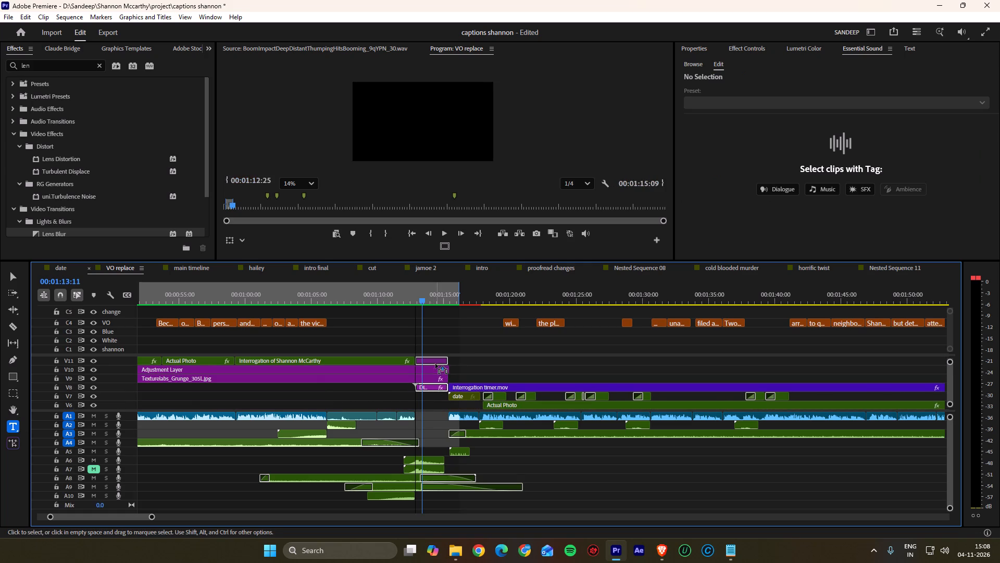
{"action": "left_click_drag", "start_coordinate": [435, 364], "coordinate": [435, 360]}
{"action": "scroll", "coordinate": [437, 359], "scroll_direction": "up", "scroll_amount": 2, "text": "ctrl"}
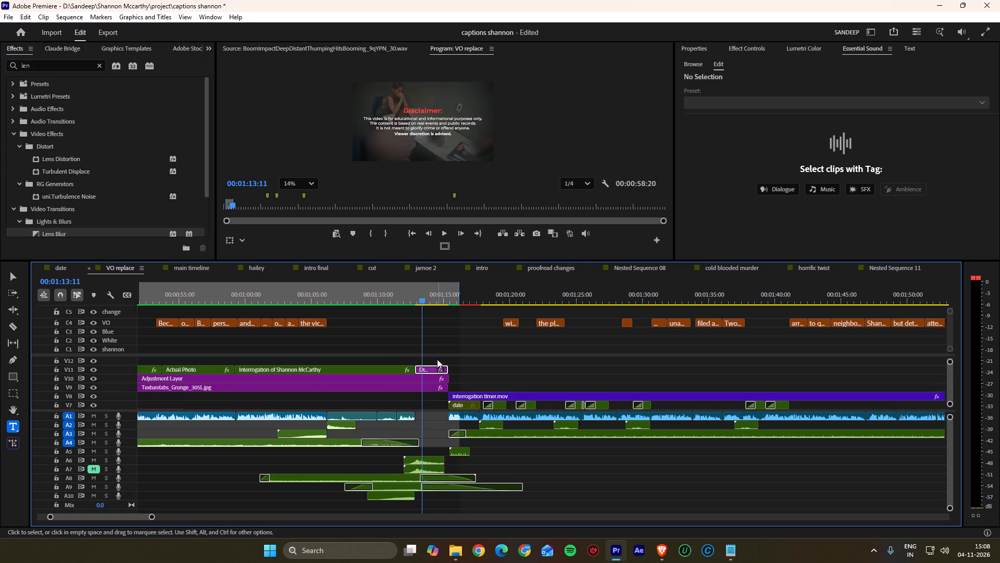
{"action": "scroll", "coordinate": [437, 359], "scroll_direction": "up", "scroll_amount": 1, "text": "ctrl"}
{"action": "scroll", "coordinate": [448, 373], "scroll_direction": "down", "scroll_amount": 1, "text": "ctrl"}
{"action": "left_click", "coordinate": [453, 388]}
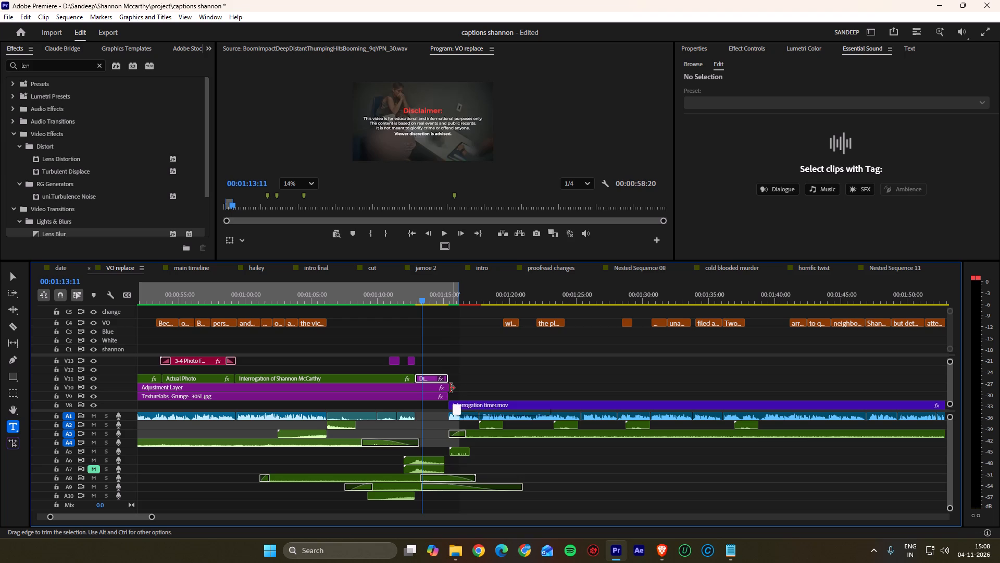
{"action": "left_click", "coordinate": [481, 377]}
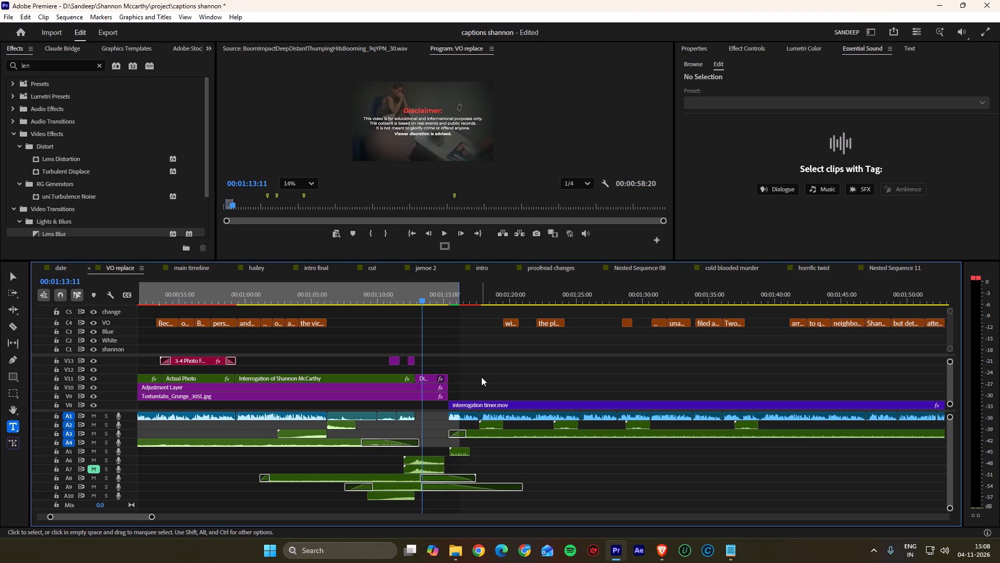
Save the project.
{"action": "key", "text": "ctrl+s"}
Clear the In and Out points from the VO replace sequence.
{"action": "scroll", "coordinate": [502, 375], "scroll_direction": "down", "scroll_amount": 5, "text": "alt"}
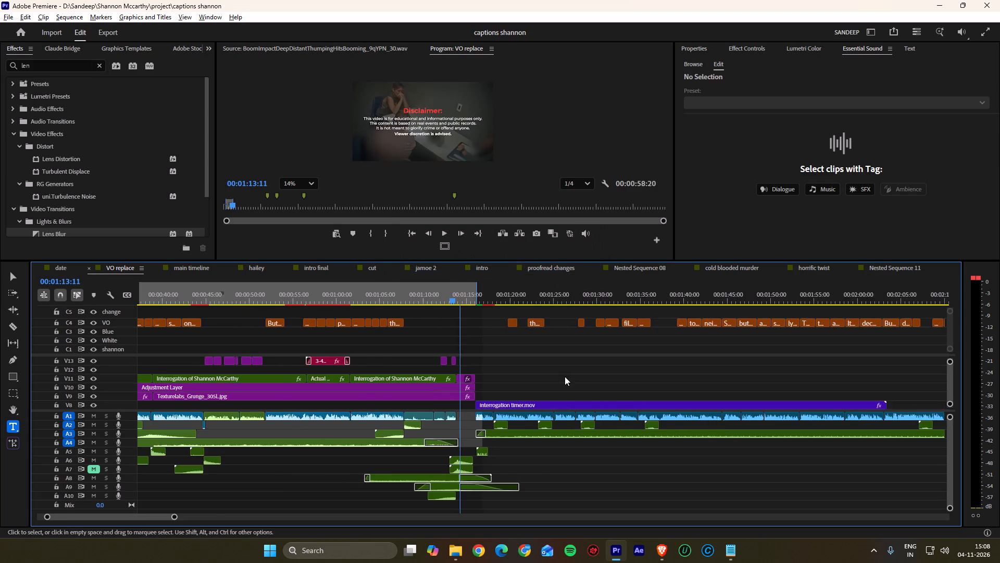
{"action": "scroll", "coordinate": [565, 376], "scroll_direction": "down", "scroll_amount": 12, "text": "alt"}
{"action": "right_click", "coordinate": [241, 285]}
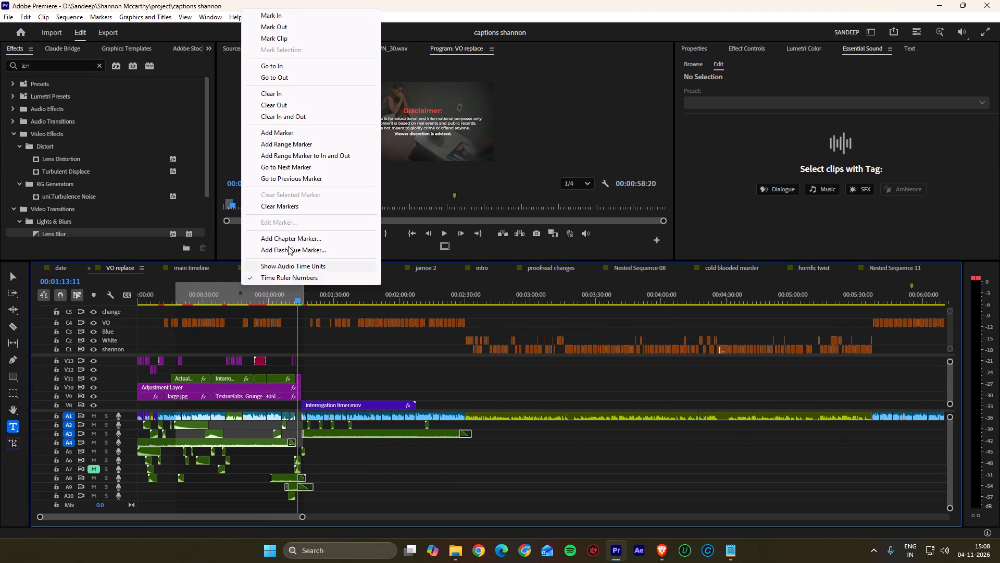
{"action": "left_click", "coordinate": [282, 120]}
Mark an Out point at 00:01:14:22, at the end of the Disclaimer section, and render previews from the sequence start up to it.
{"action": "left_click_drag", "start_coordinate": [273, 298], "coordinate": [280, 298]}
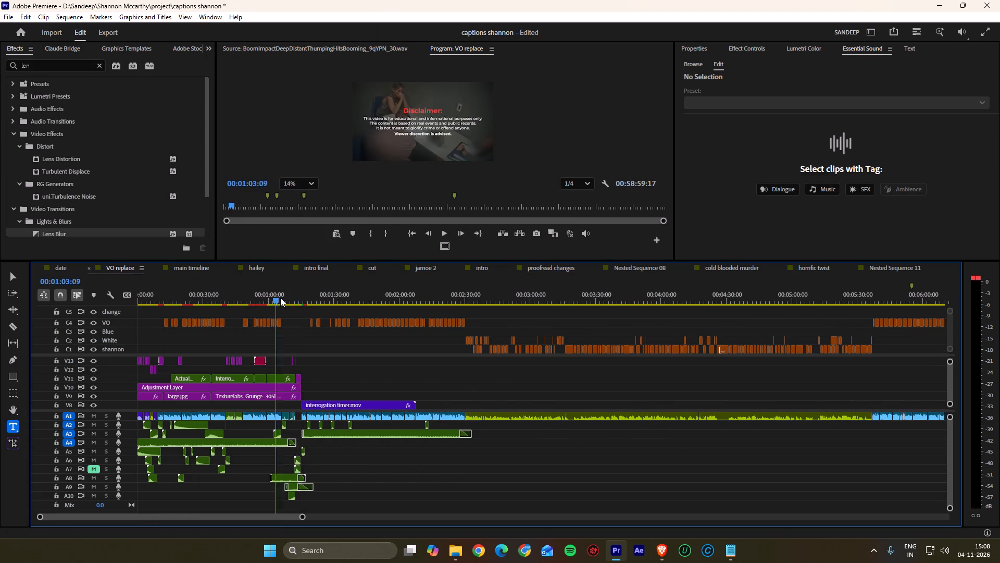
{"action": "left_click_drag", "start_coordinate": [280, 298], "coordinate": [302, 298]}
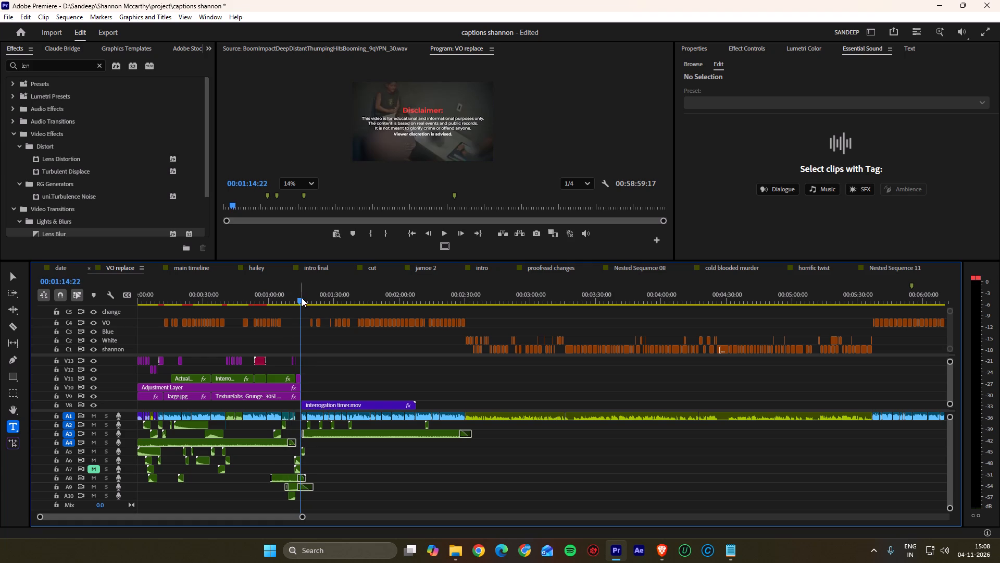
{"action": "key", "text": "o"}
{"action": "left_click_drag", "start_coordinate": [294, 298], "coordinate": [241, 295]}
{"action": "key", "text": "shift+Return"}
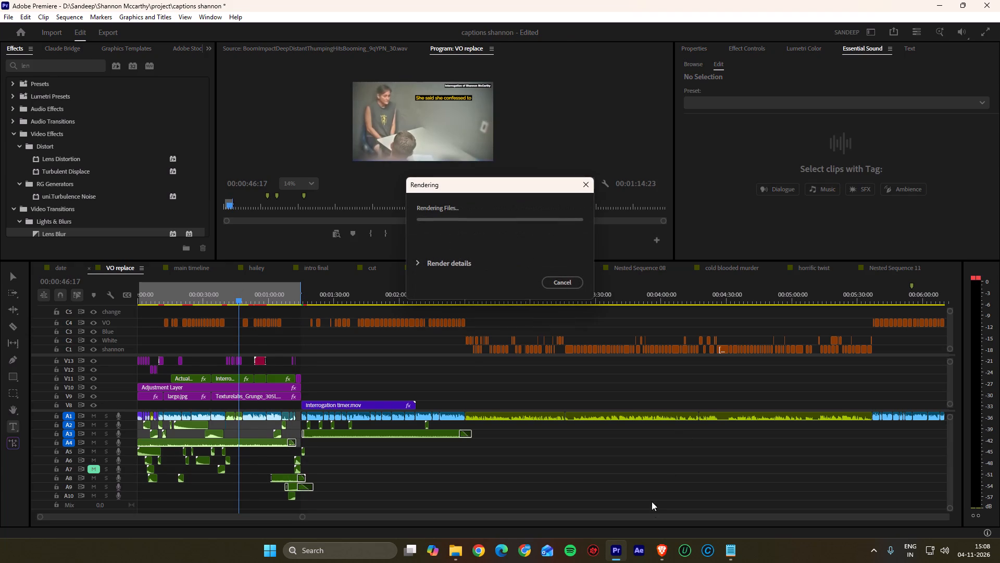
Switch to the Brave browser window with the open Gmail message.
{"action": "left_click", "coordinate": [665, 543]}
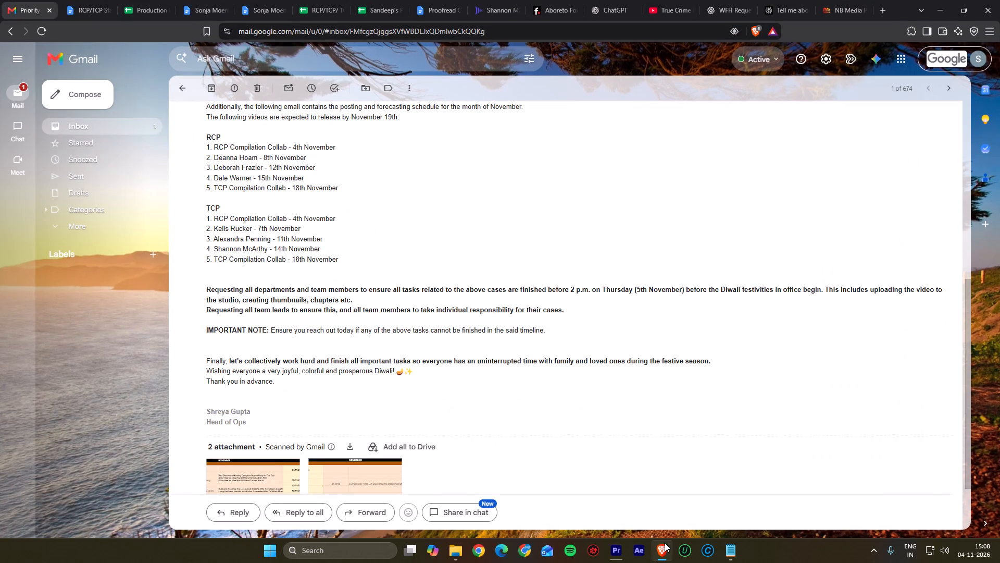